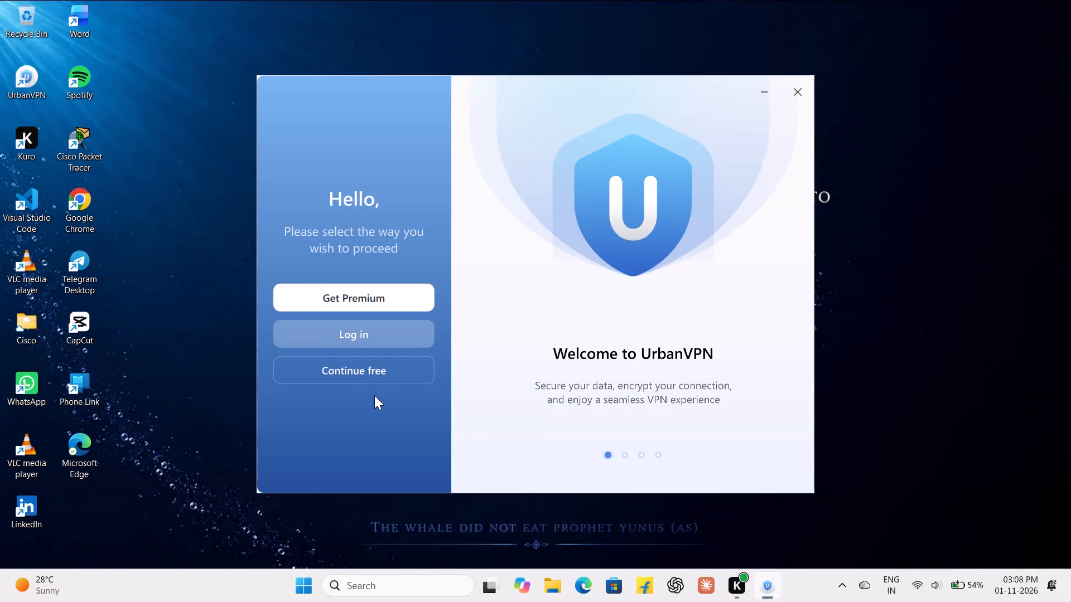
# Continue with the free UrbanVPN plan, skip the premium offer and connect to the United States server.
pyautogui.click(374, 375)
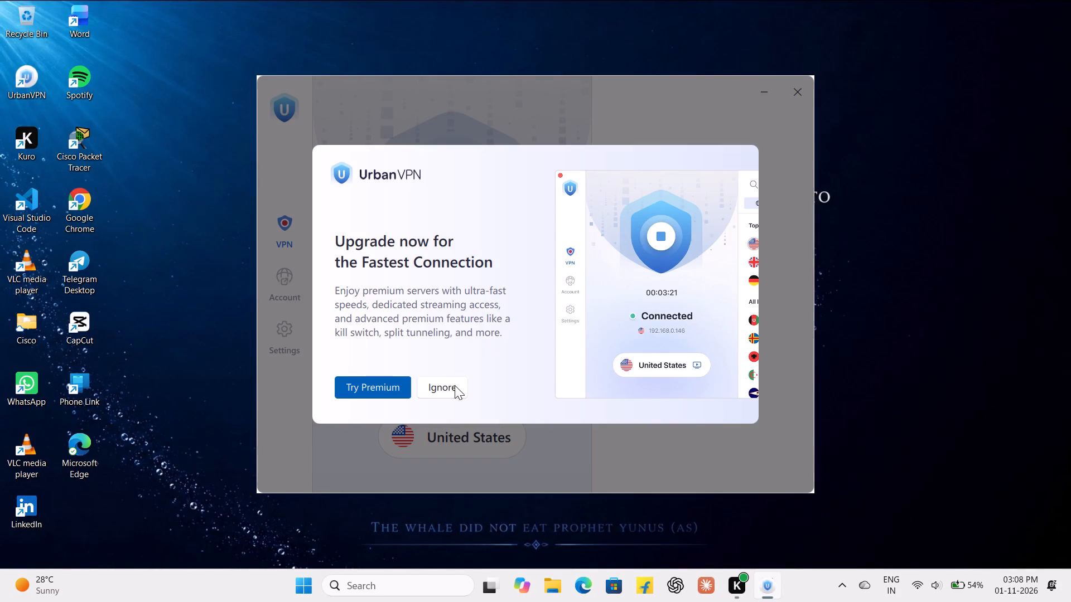
pyautogui.click(452, 386)
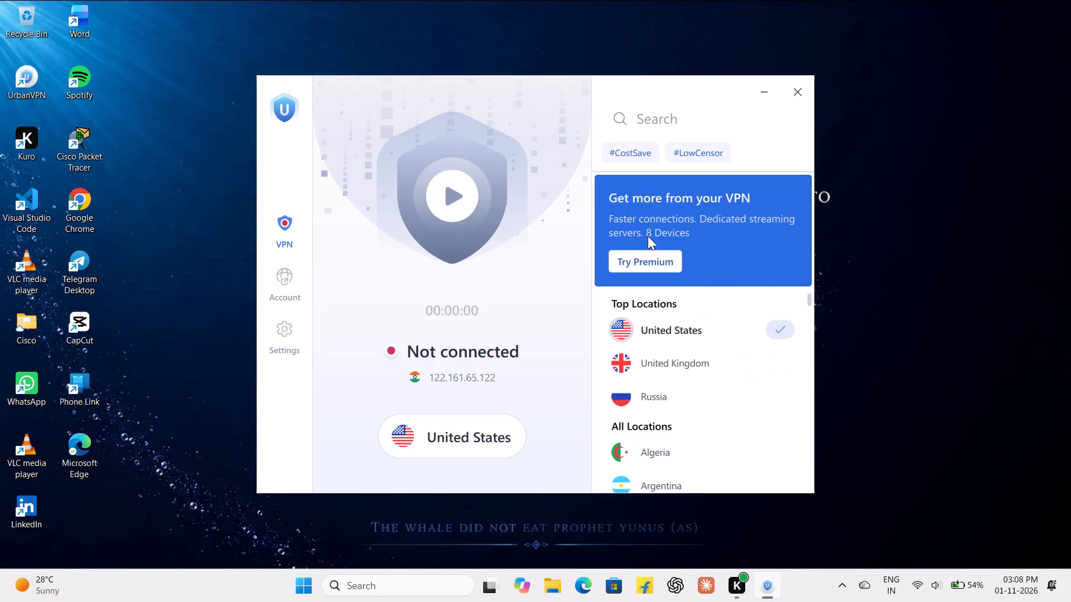
pyautogui.click(454, 204)
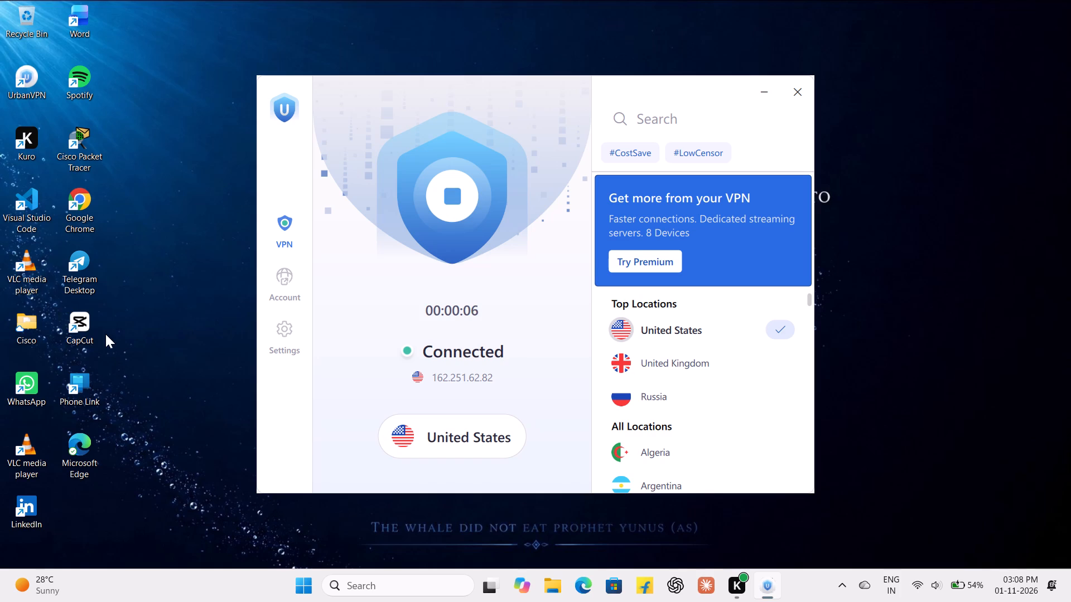
# Launch CapCut and move the project 1031 (2) to the trash.
pyautogui.doubleClick(89, 326)
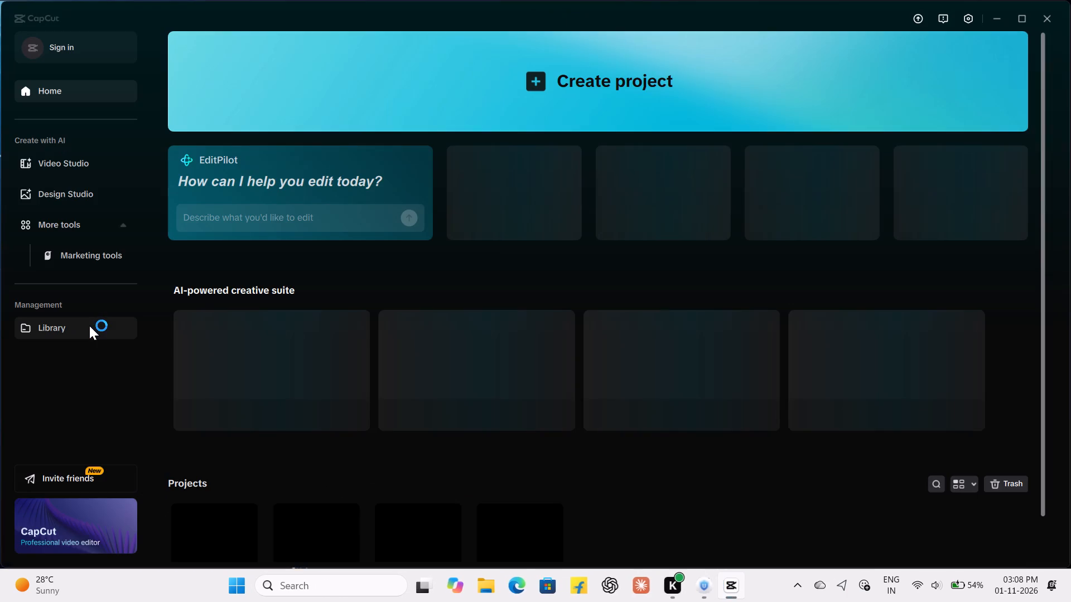
pyautogui.scroll(-4, 553, 447)
pyautogui.scroll(-1, 523, 491)
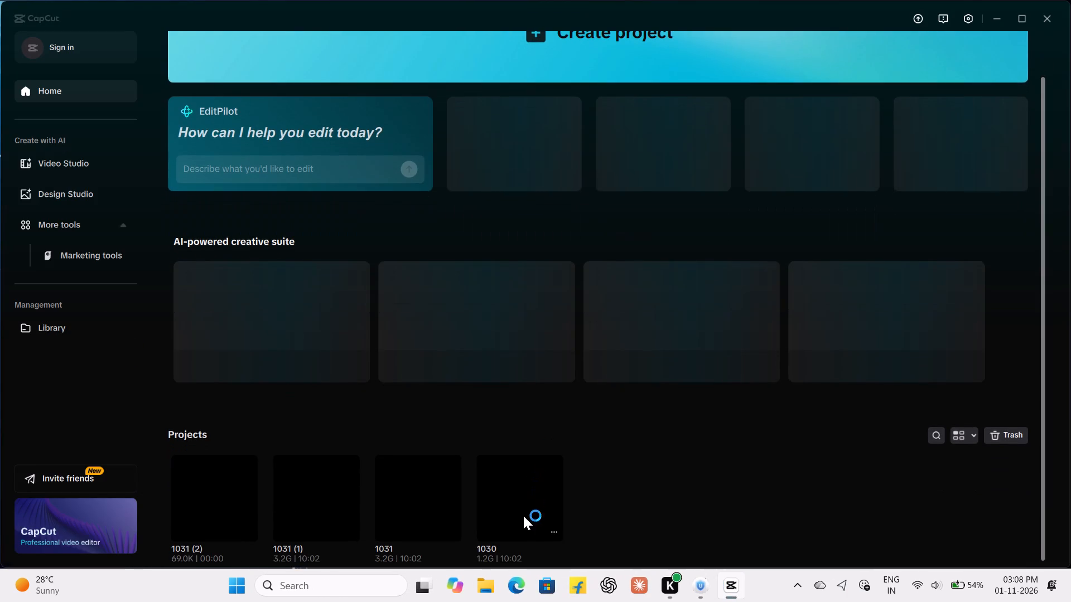
pyautogui.click(248, 532)
pyautogui.click(274, 549)
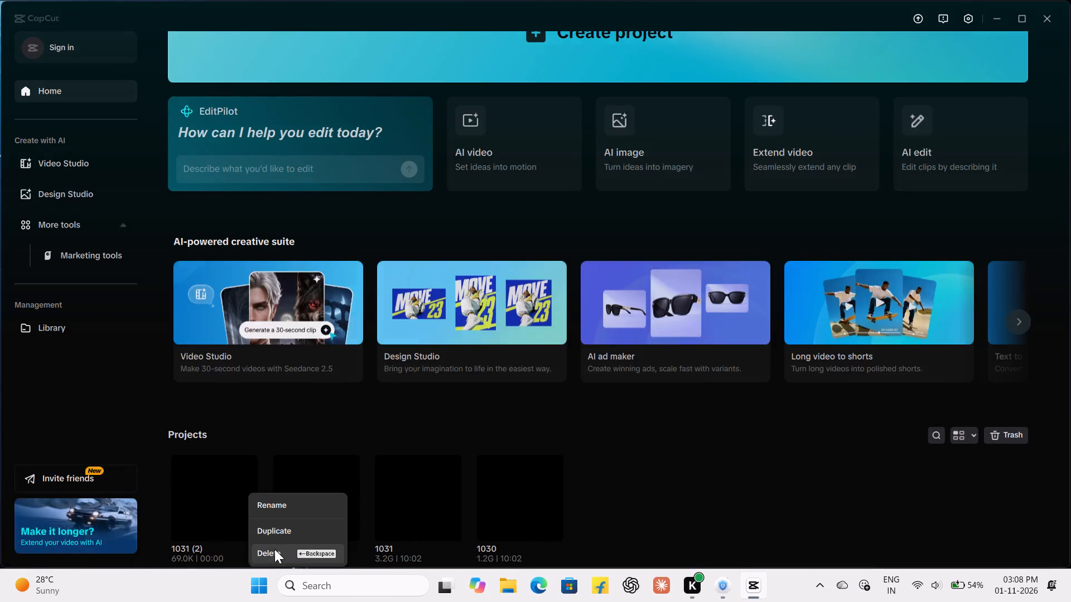
pyautogui.click(498, 329)
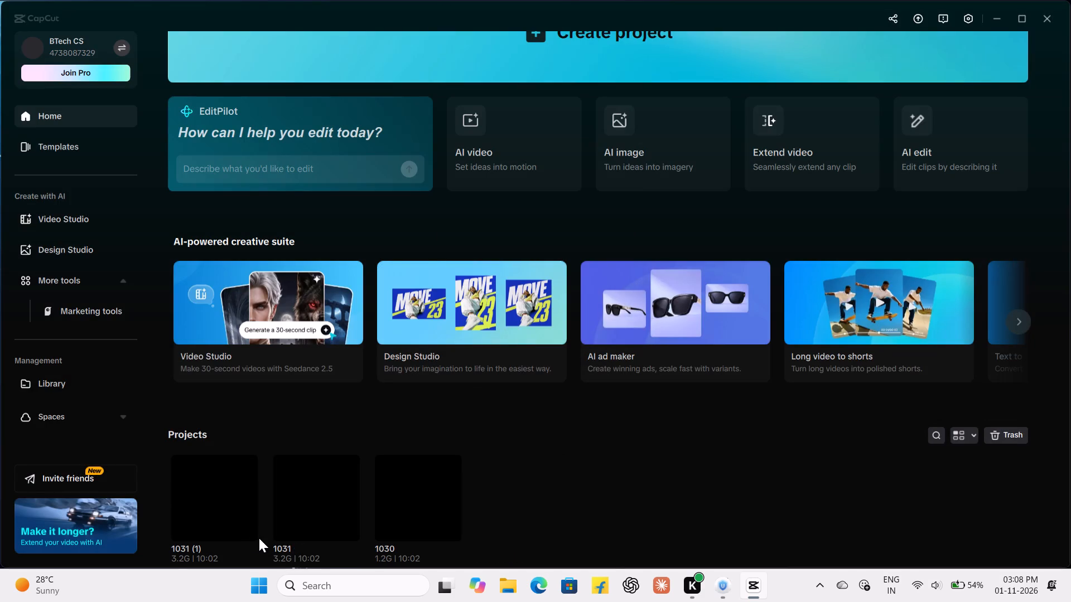
# Move the project 1031 (1) to the trash from the home screen's project list.
pyautogui.click(249, 526)
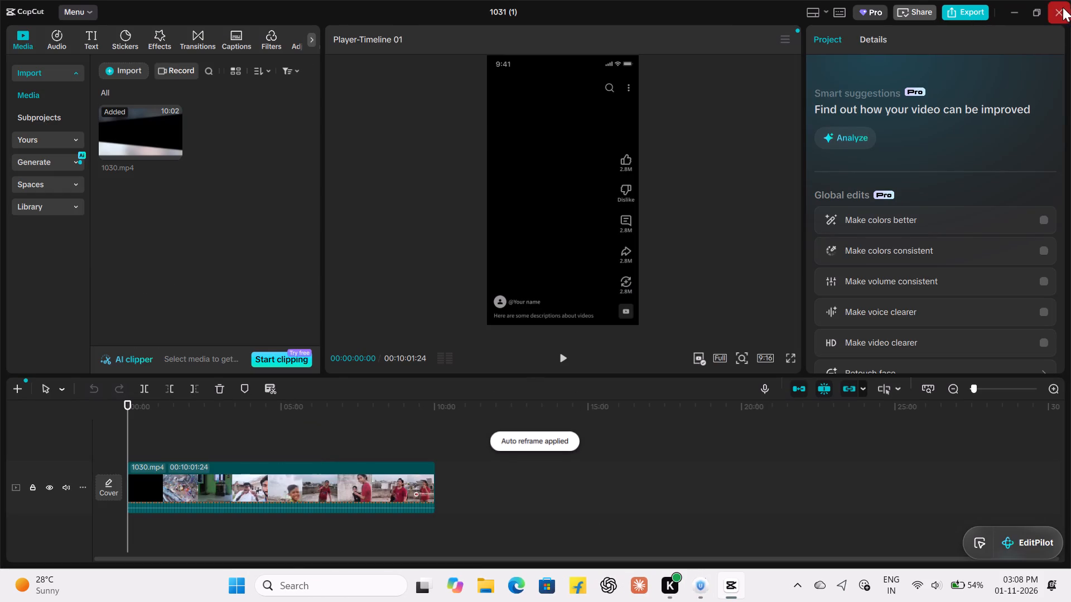
pyautogui.click(1060, 11)
pyautogui.scroll(-5, 378, 515)
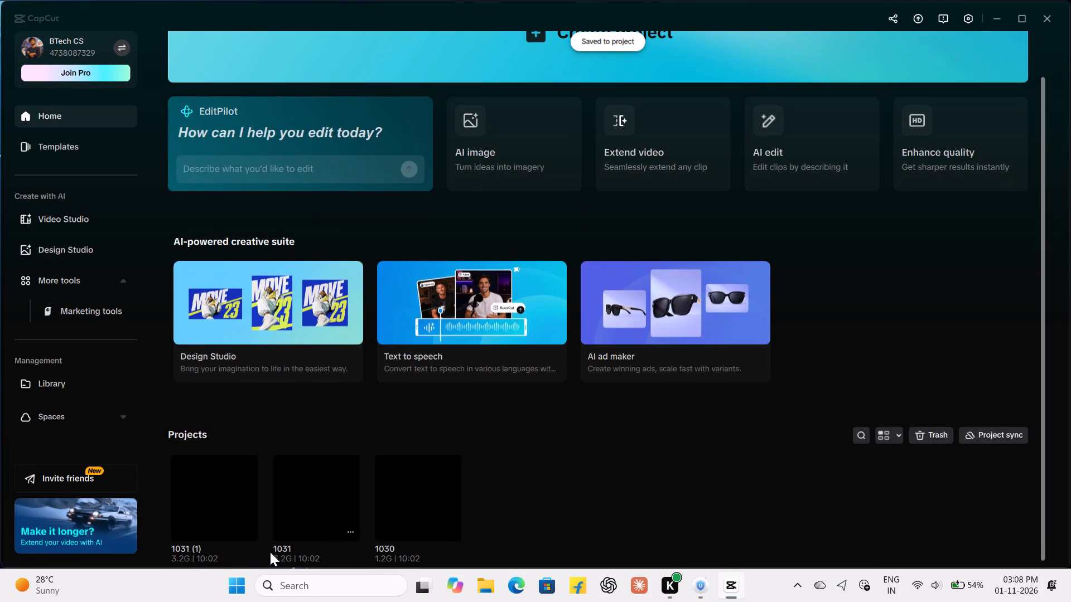
pyautogui.click(250, 531)
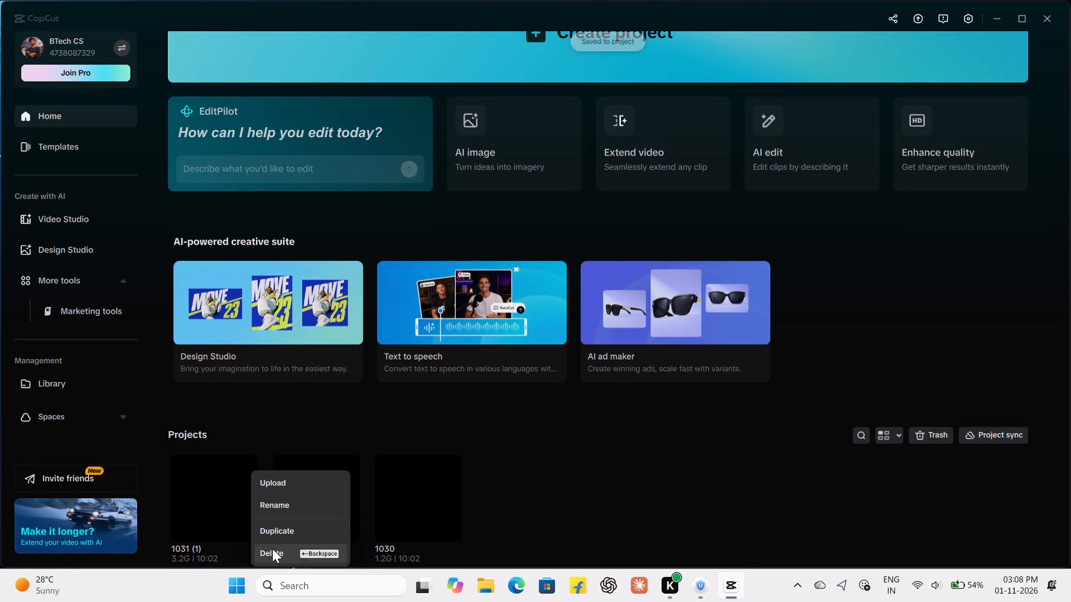
pyautogui.click(272, 548)
pyautogui.click(495, 333)
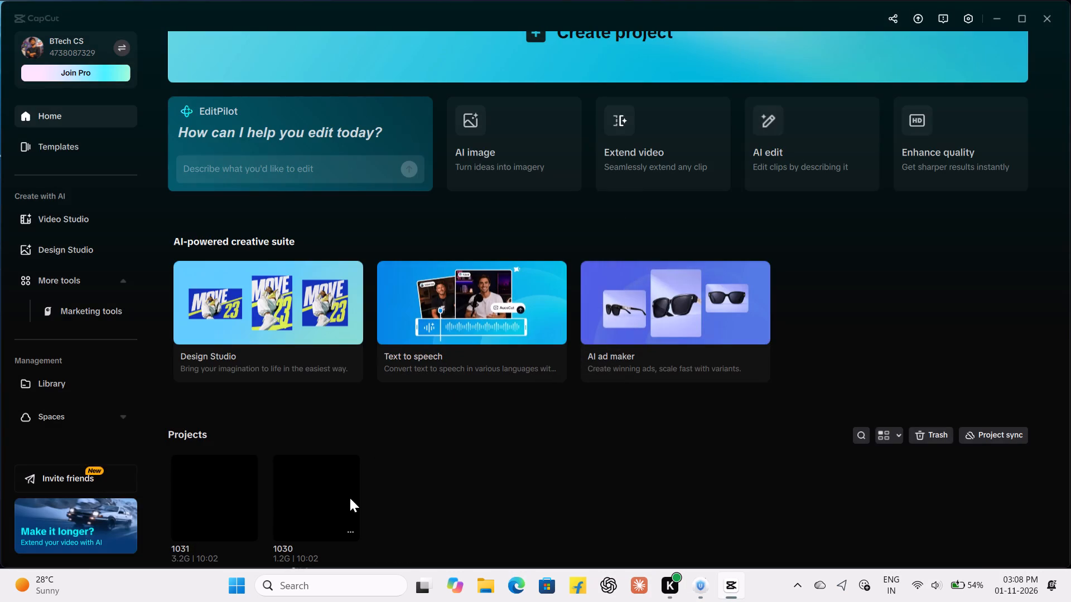
# Move the remaining projects 1031 and 1030 to the trash, dismissing the Pro offer.
pyautogui.click(250, 532)
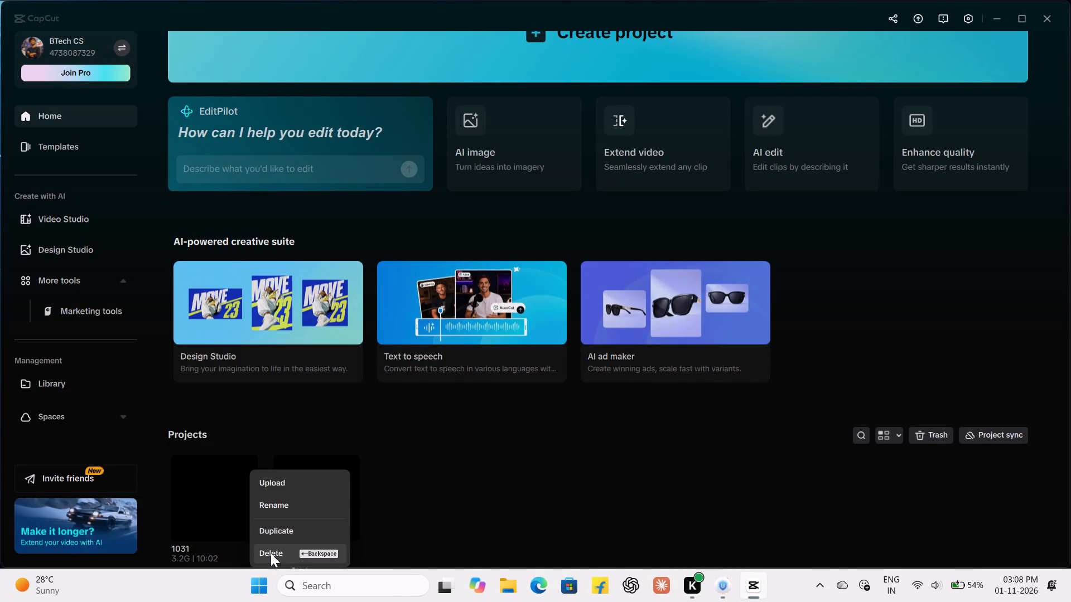
pyautogui.click(271, 554)
pyautogui.click(522, 339)
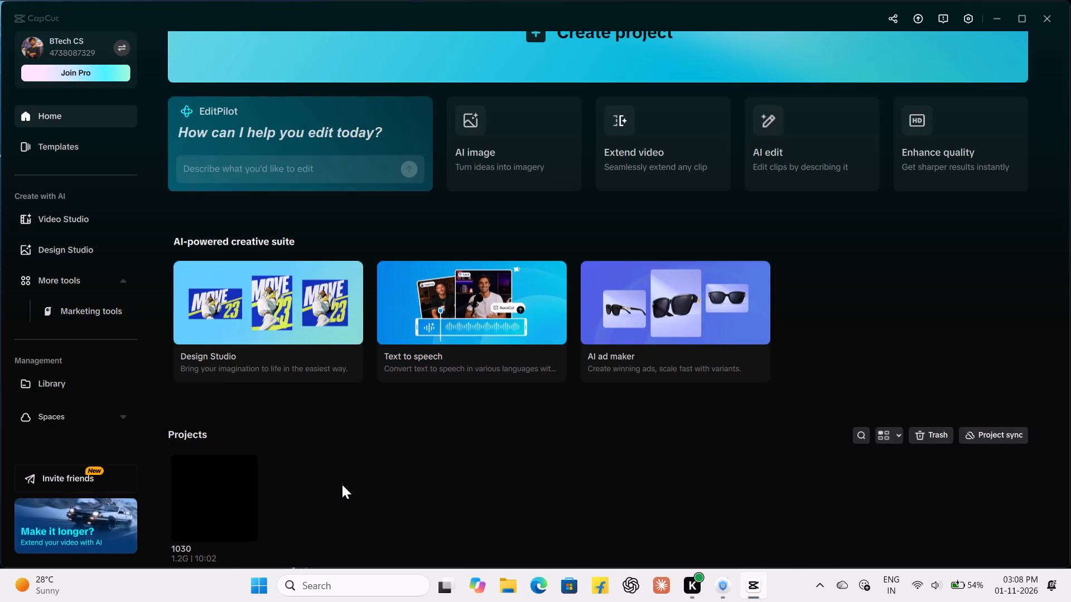
pyautogui.click(248, 533)
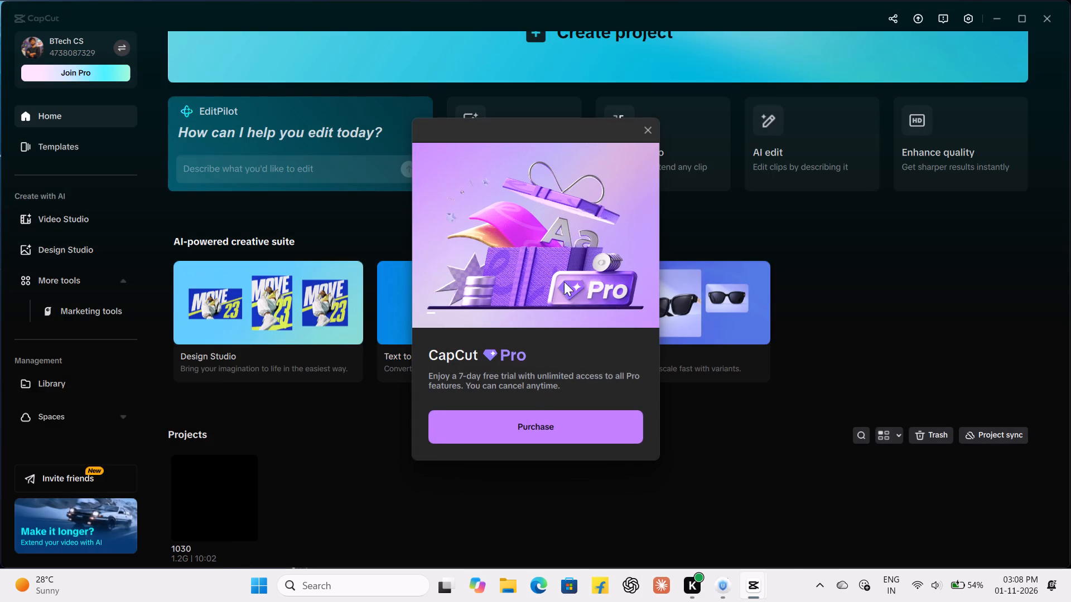
pyautogui.click(644, 131)
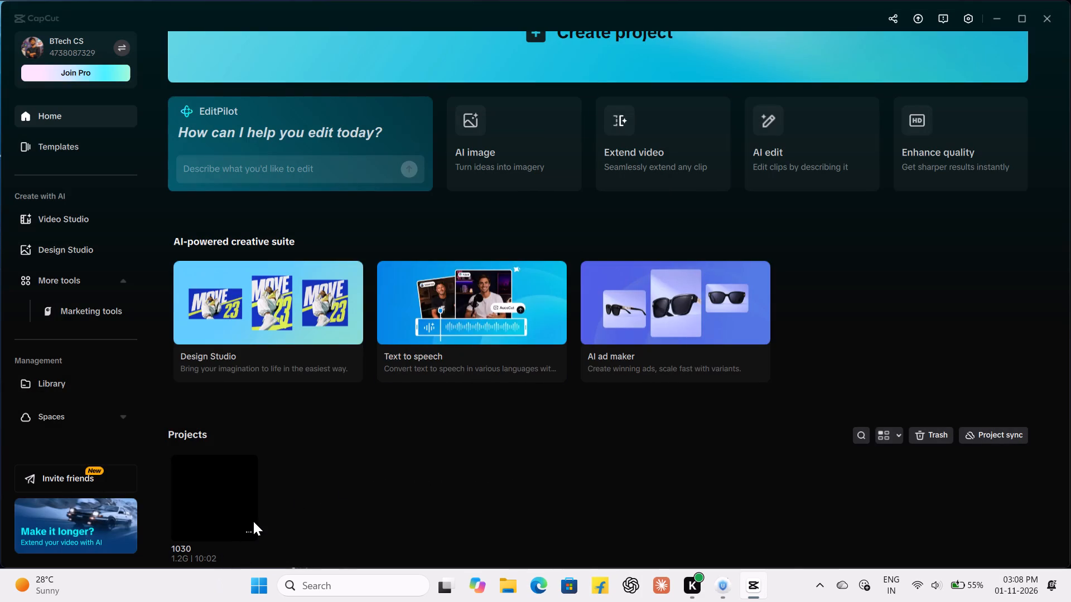
pyautogui.click(250, 528)
pyautogui.click(262, 558)
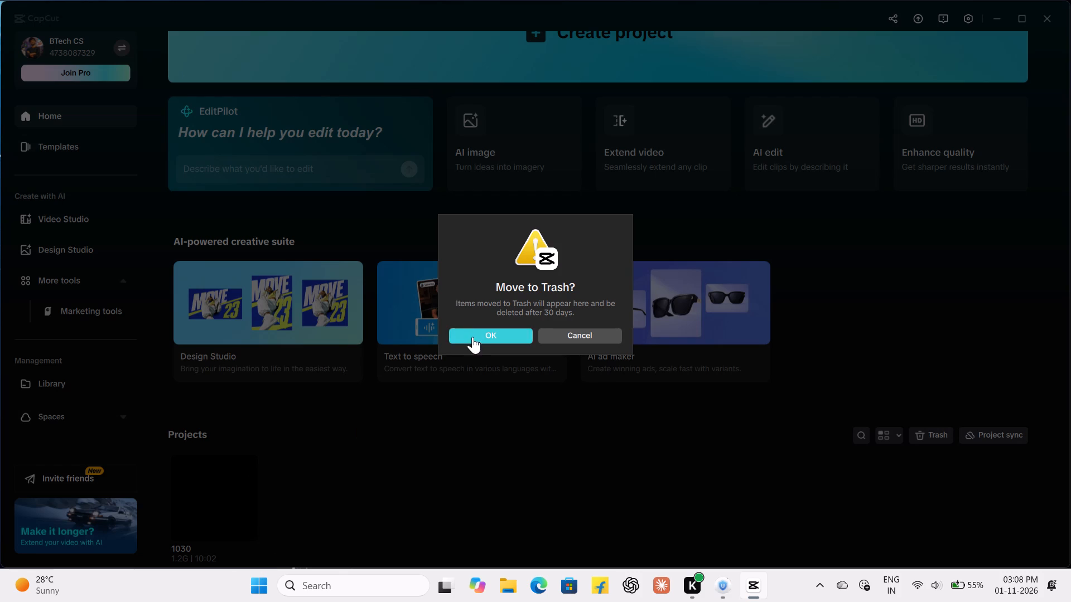
pyautogui.click(474, 338)
# Permanently delete all items in the project trash and close it.
pyautogui.click(924, 434)
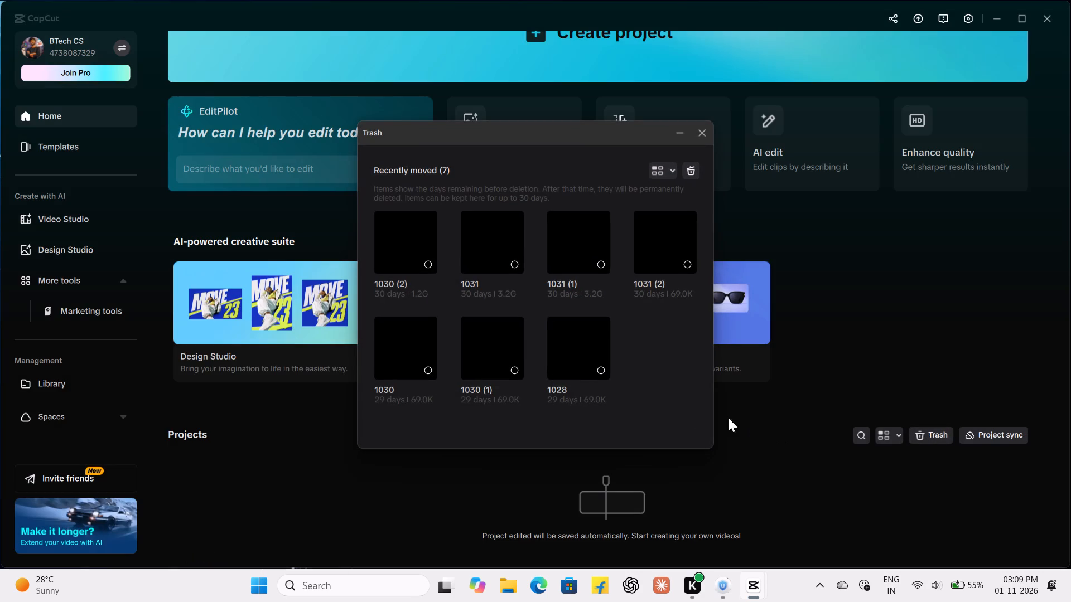
pyautogui.click(689, 171)
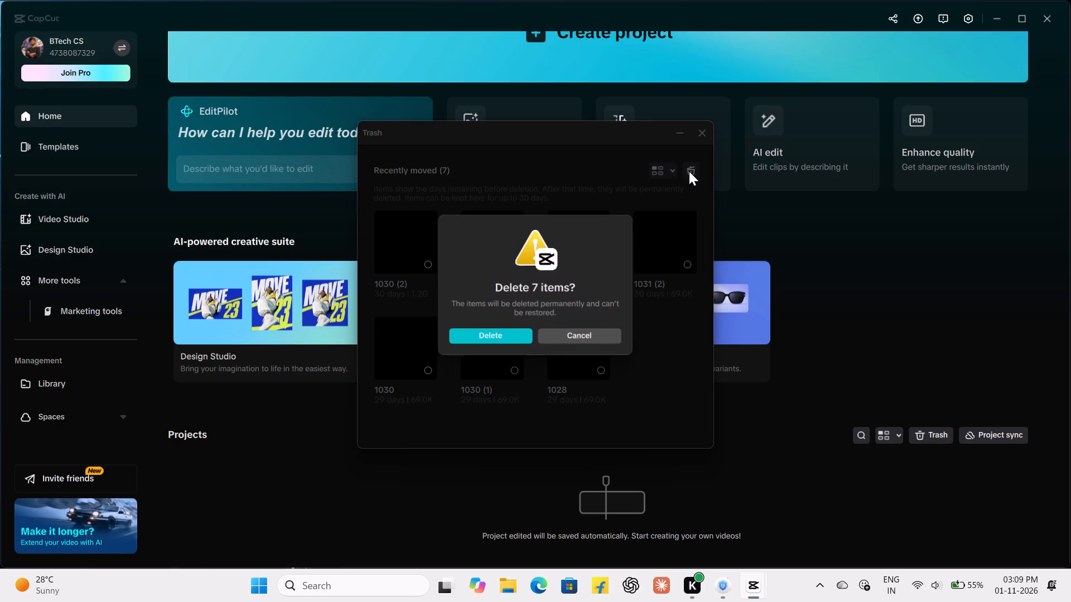
pyautogui.click(512, 341)
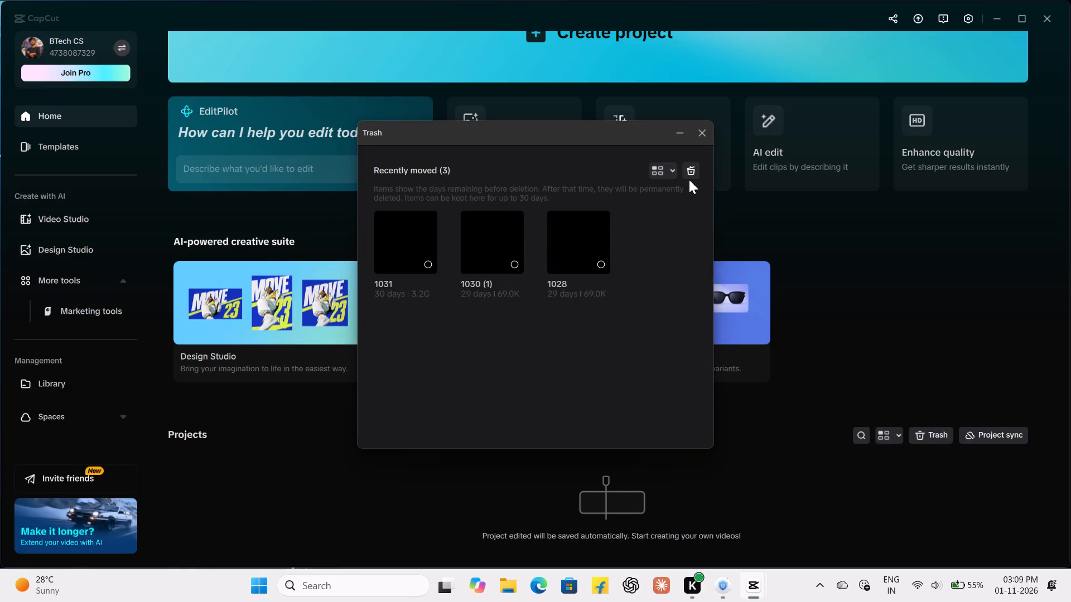
pyautogui.click(691, 172)
pyautogui.click(514, 339)
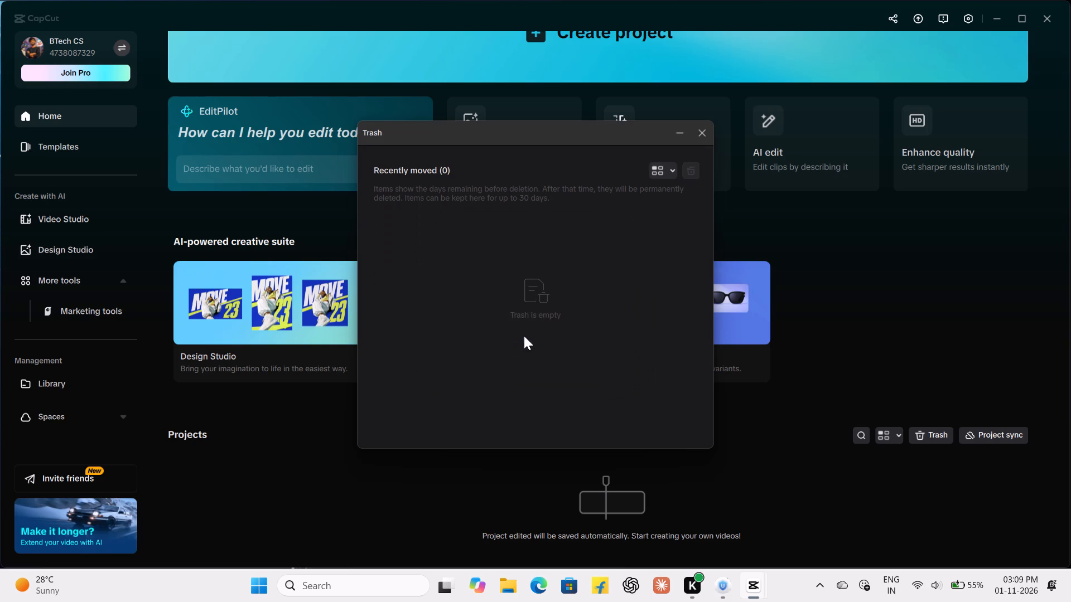
pyautogui.click(699, 124)
# Create a new video project.
pyautogui.scroll(2, 606, 105)
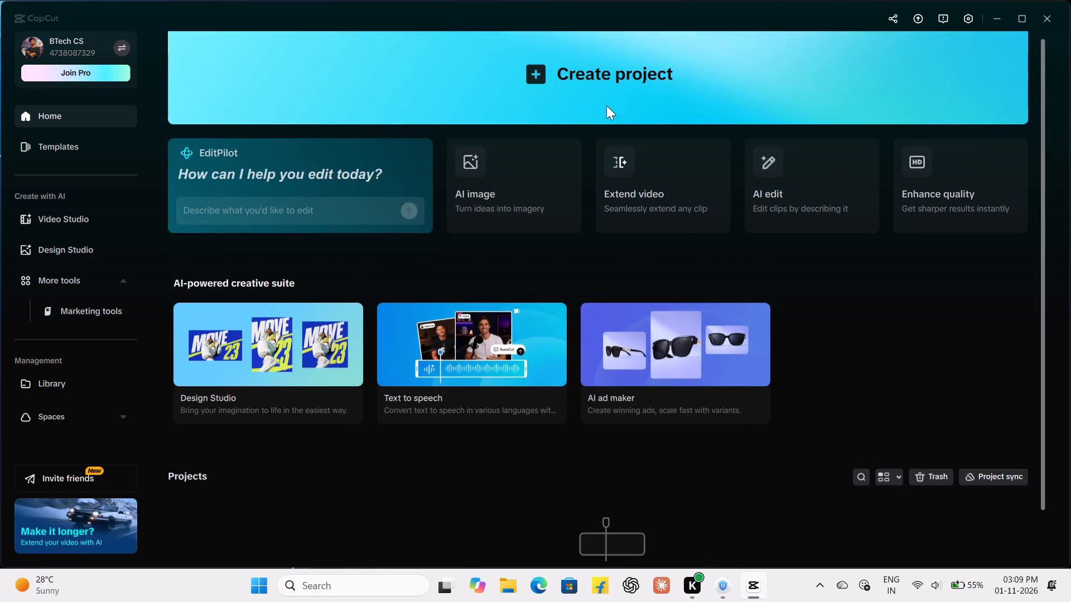
pyautogui.scroll(4, 606, 105)
pyautogui.click(567, 85)
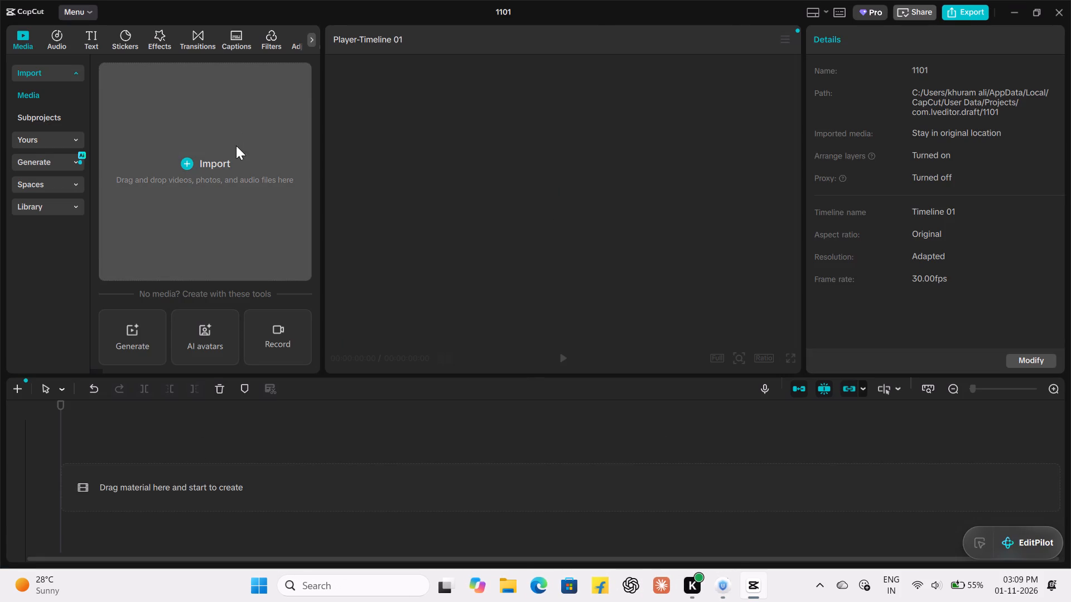
# Start importing media from the device and open the Videos folder of the connected Nothing Phone (3a) Lite.
pyautogui.click(220, 159)
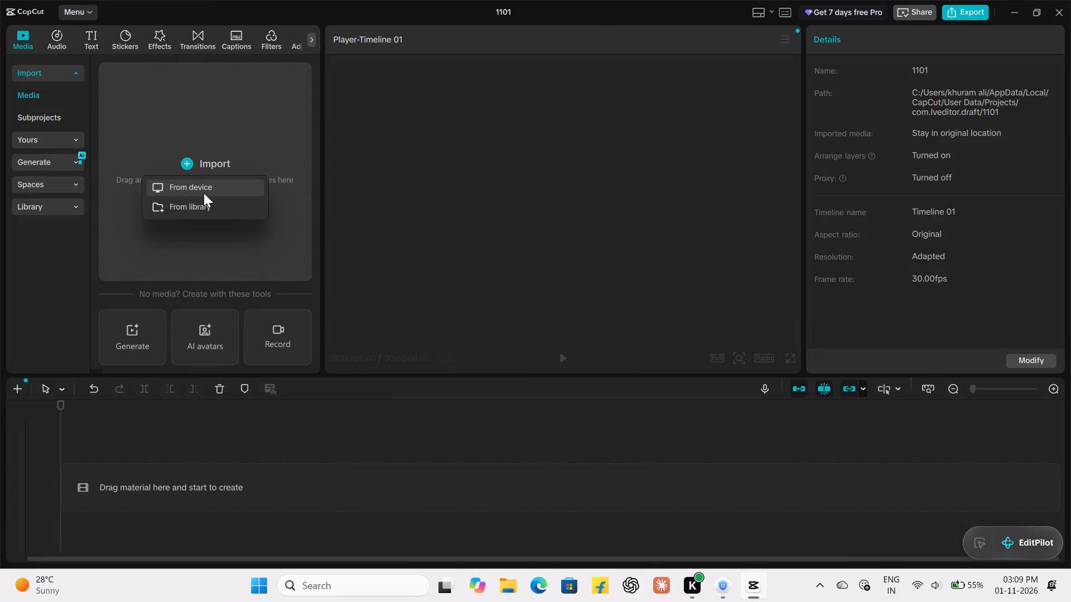
pyautogui.click(204, 193)
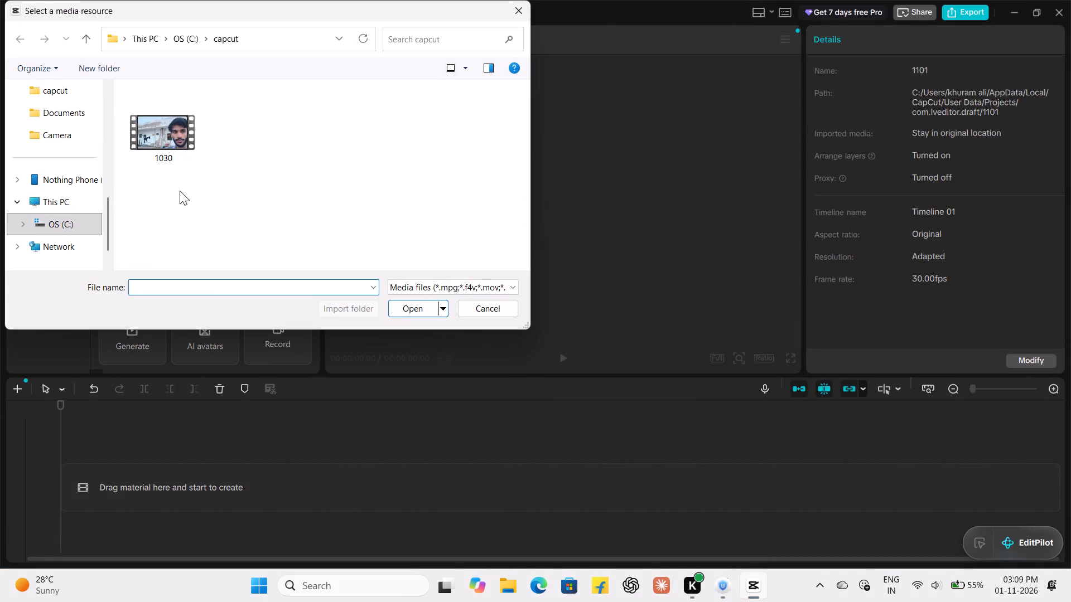
pyautogui.scroll(1, 86, 207)
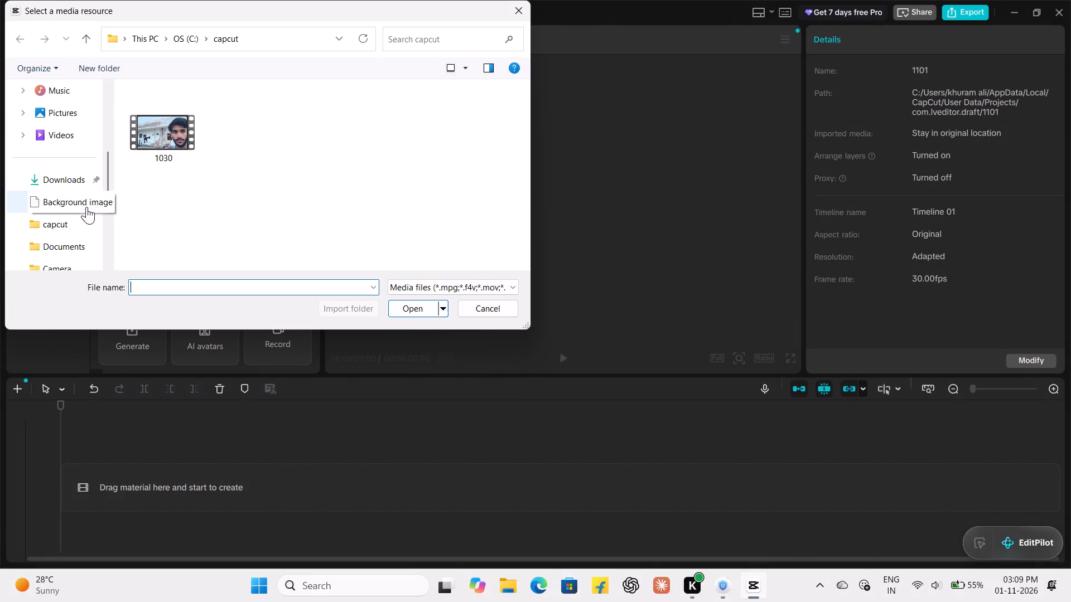
pyautogui.scroll(-2, 83, 212)
pyautogui.click(70, 156)
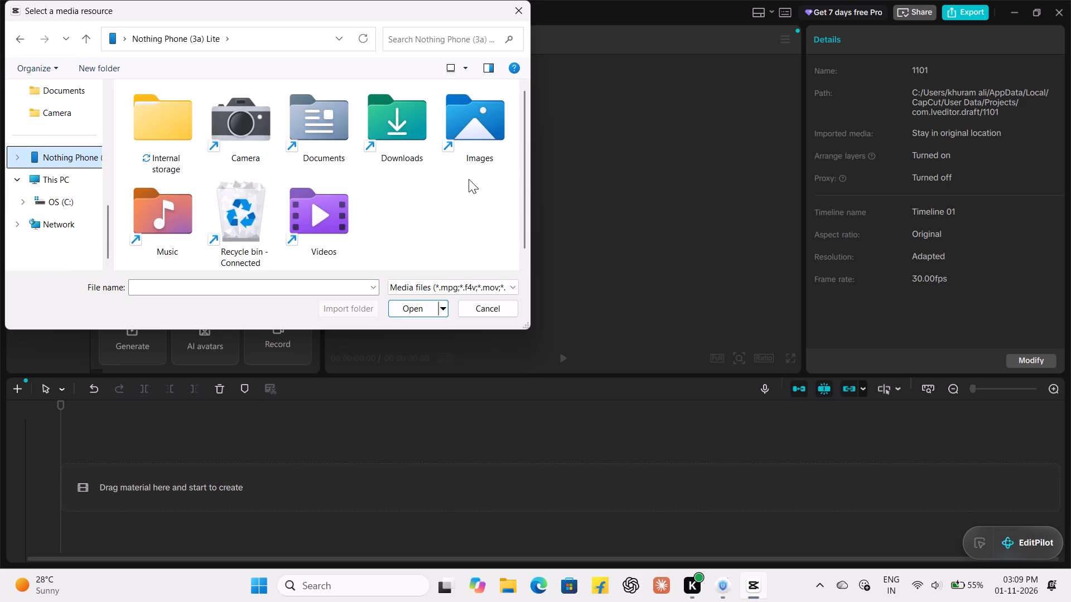
pyautogui.doubleClick(315, 205)
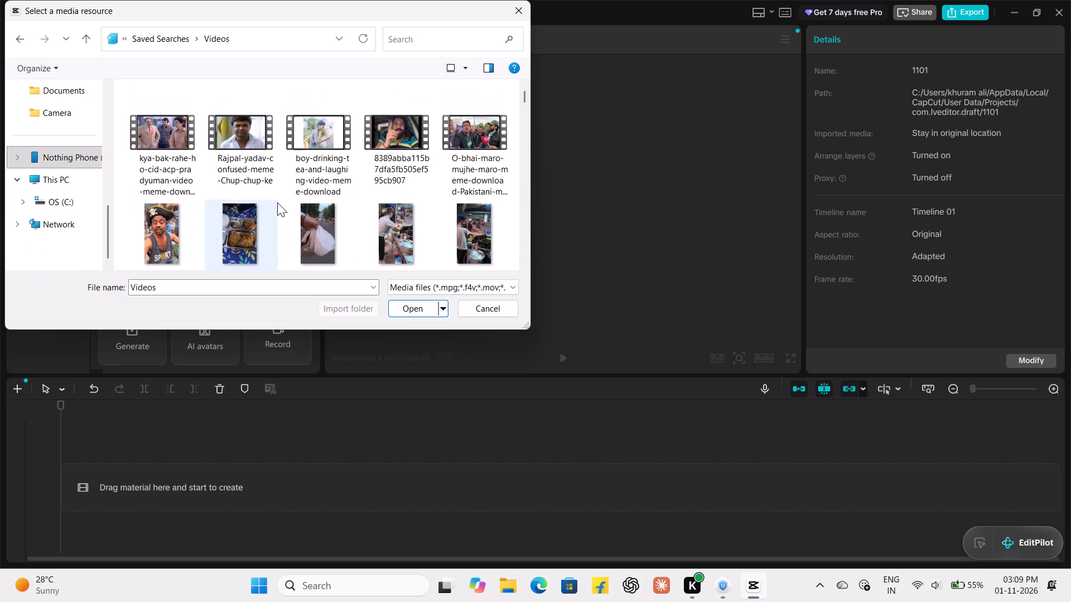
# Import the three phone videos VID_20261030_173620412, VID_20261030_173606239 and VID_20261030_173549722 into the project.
pyautogui.scroll(-1, 277, 202)
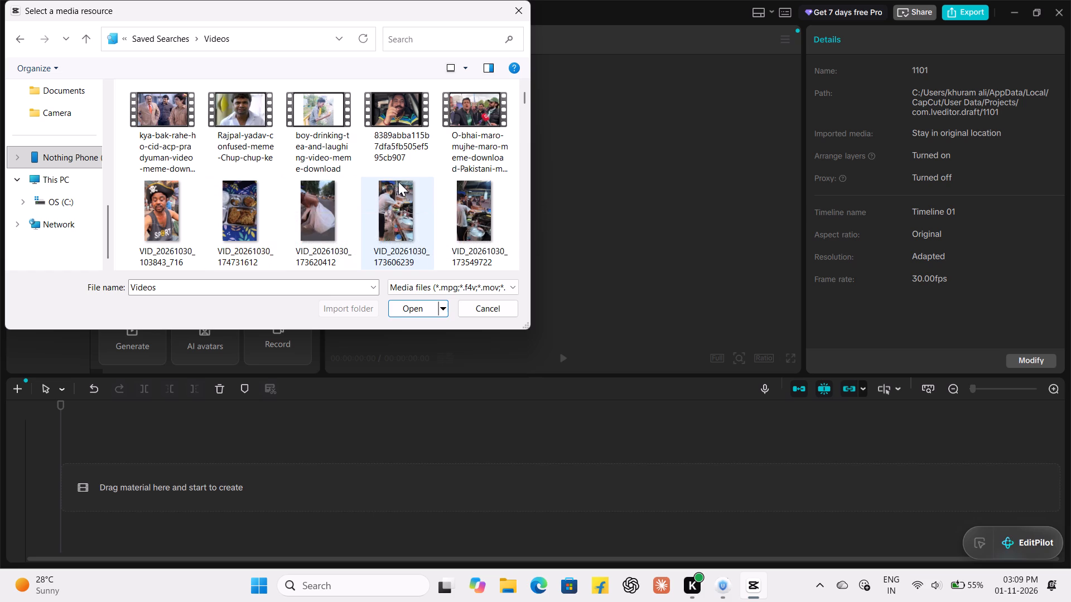
pyautogui.scroll(-1, 398, 190)
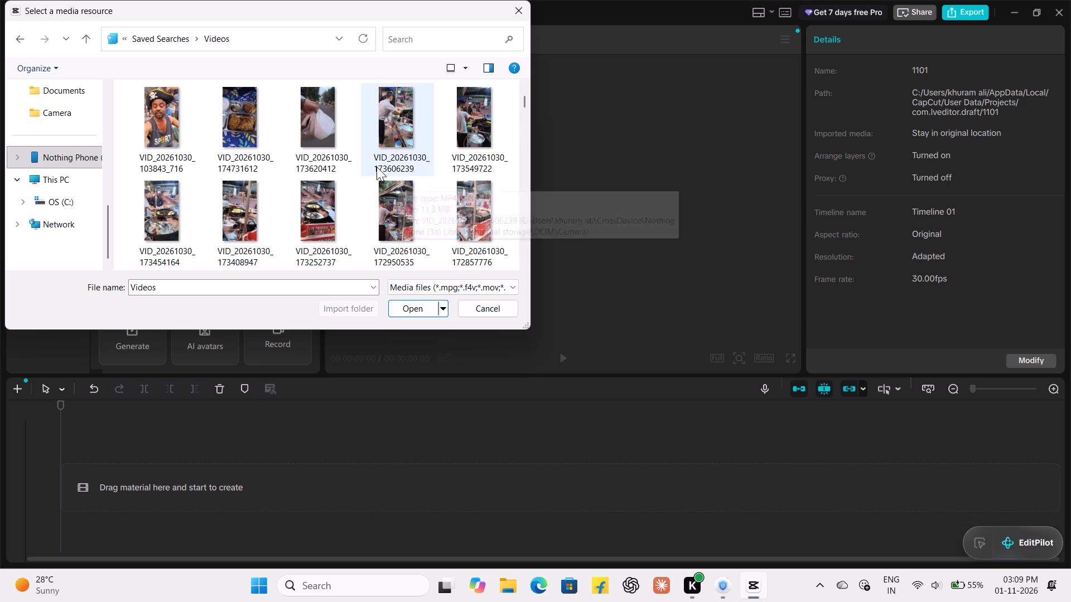
pyautogui.scroll(-1, 376, 176)
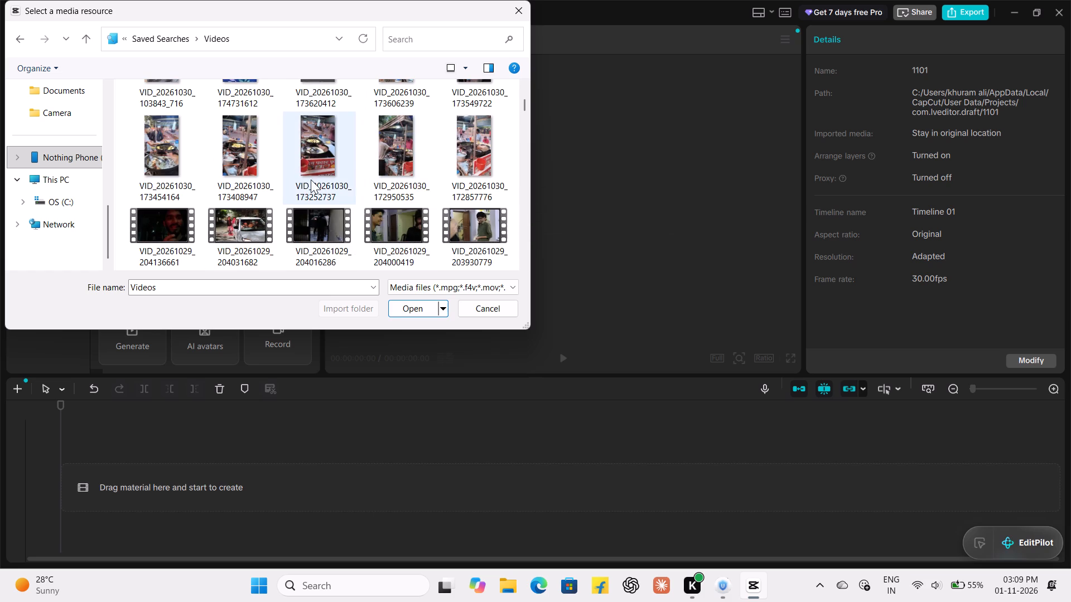
pyautogui.scroll(2, 313, 179)
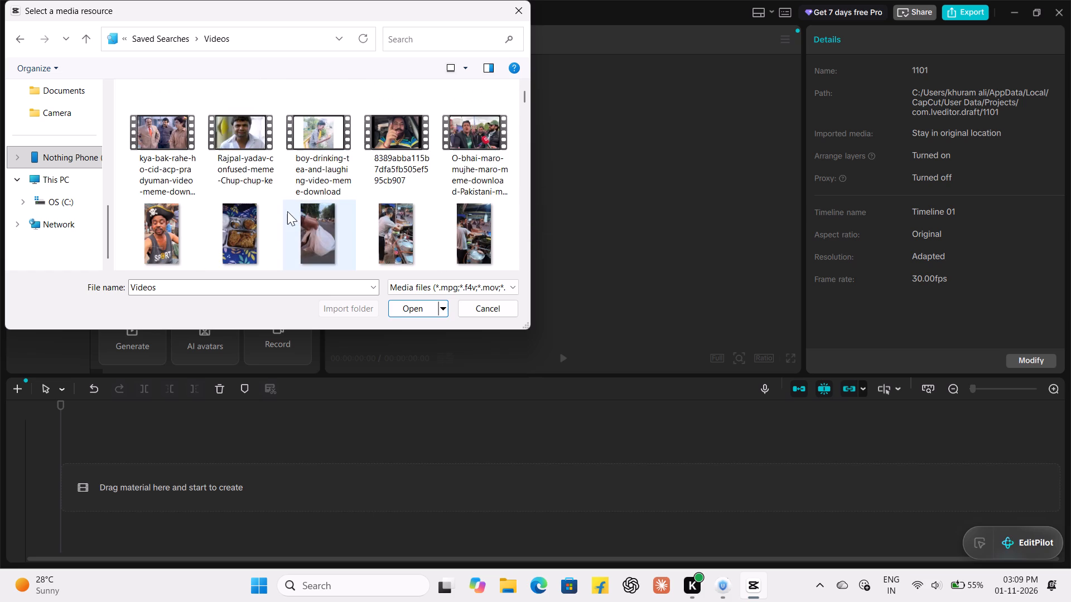
pyautogui.moveTo(279, 200); pyautogui.dragTo(399, 225)
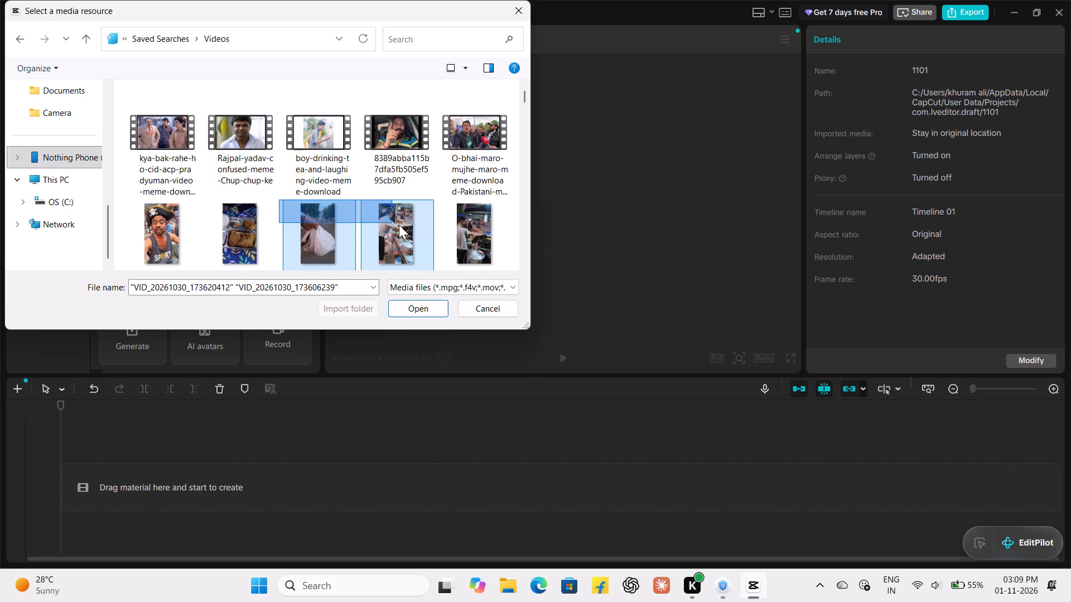
pyautogui.moveTo(399, 225); pyautogui.dragTo(504, 269)
pyautogui.scroll(-2, 510, 242)
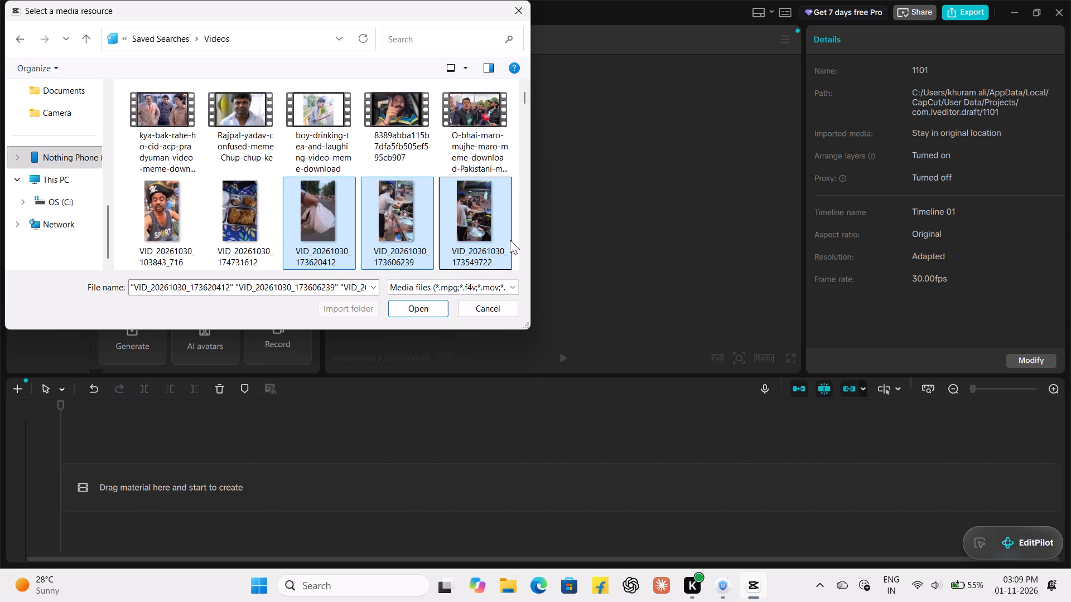
pyautogui.scroll(-2, 504, 236)
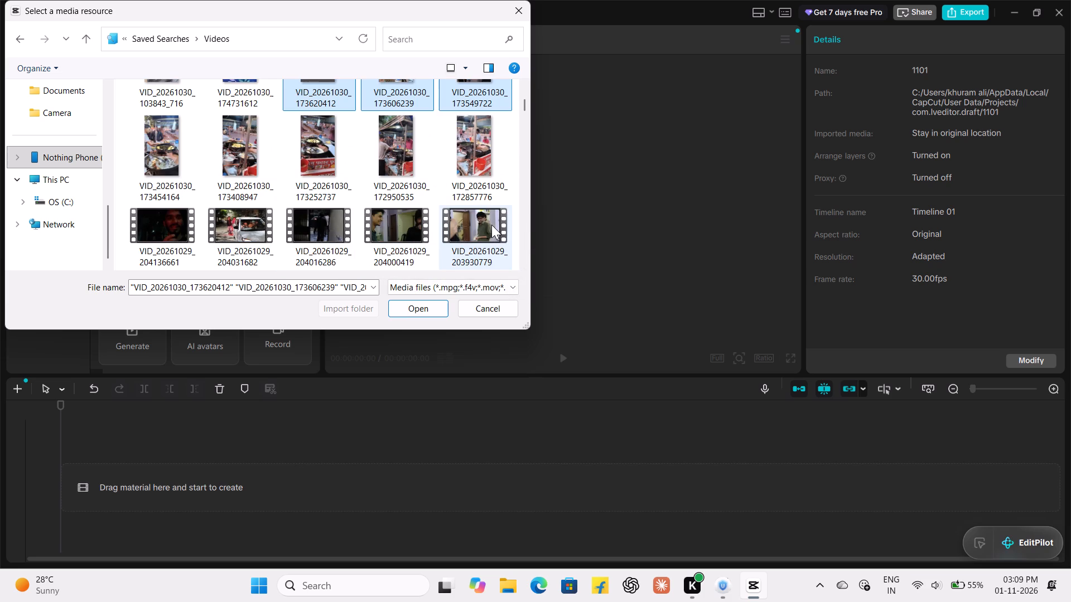
pyautogui.scroll(1, 491, 225)
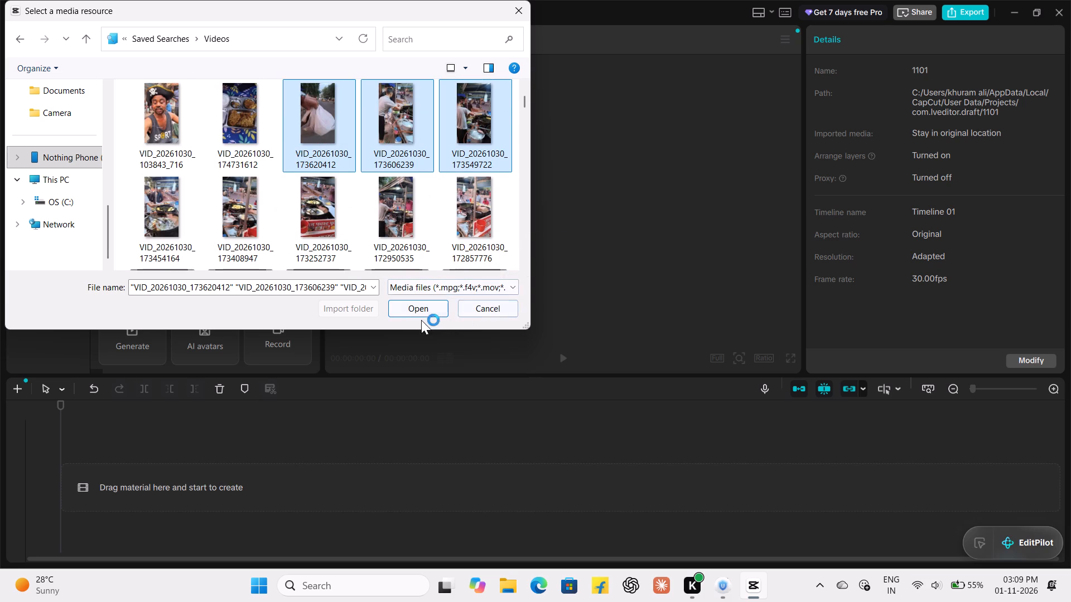
pyautogui.click(417, 305)
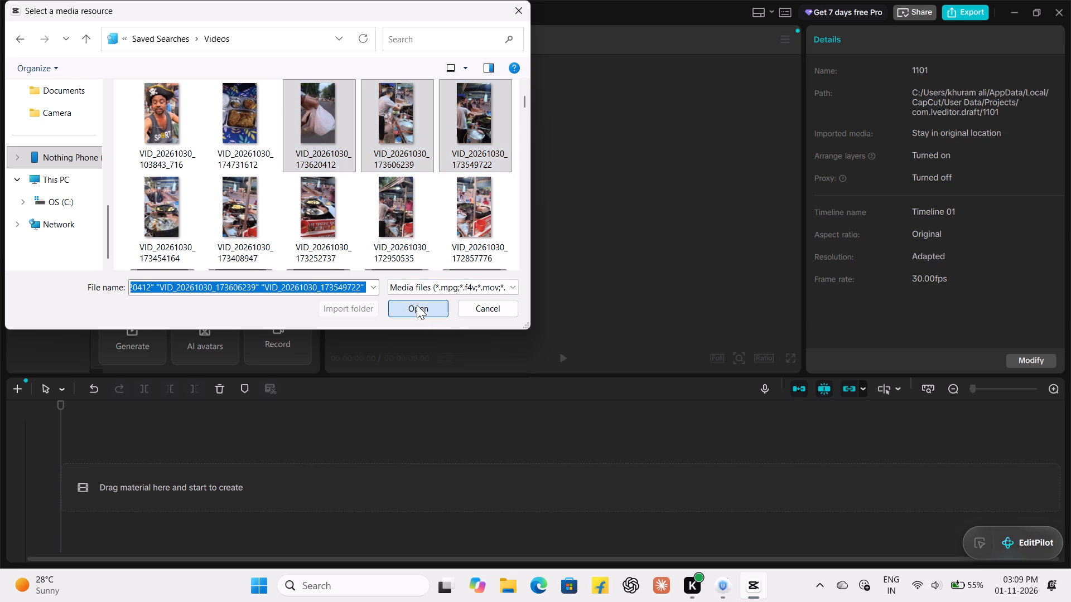
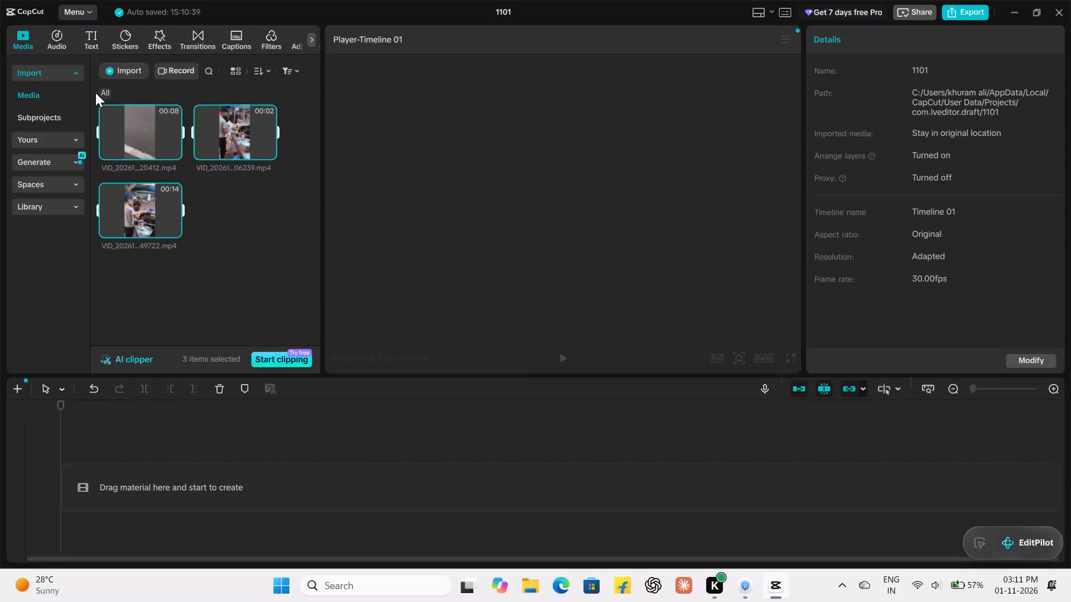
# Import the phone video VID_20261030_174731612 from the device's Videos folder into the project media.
pyautogui.click(120, 65)
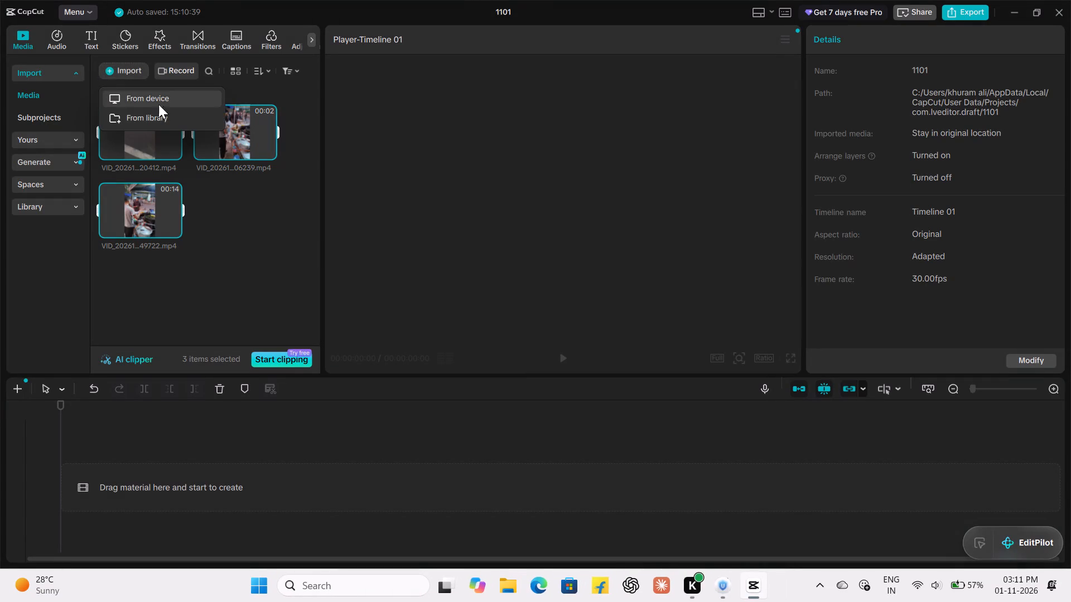
pyautogui.click(163, 96)
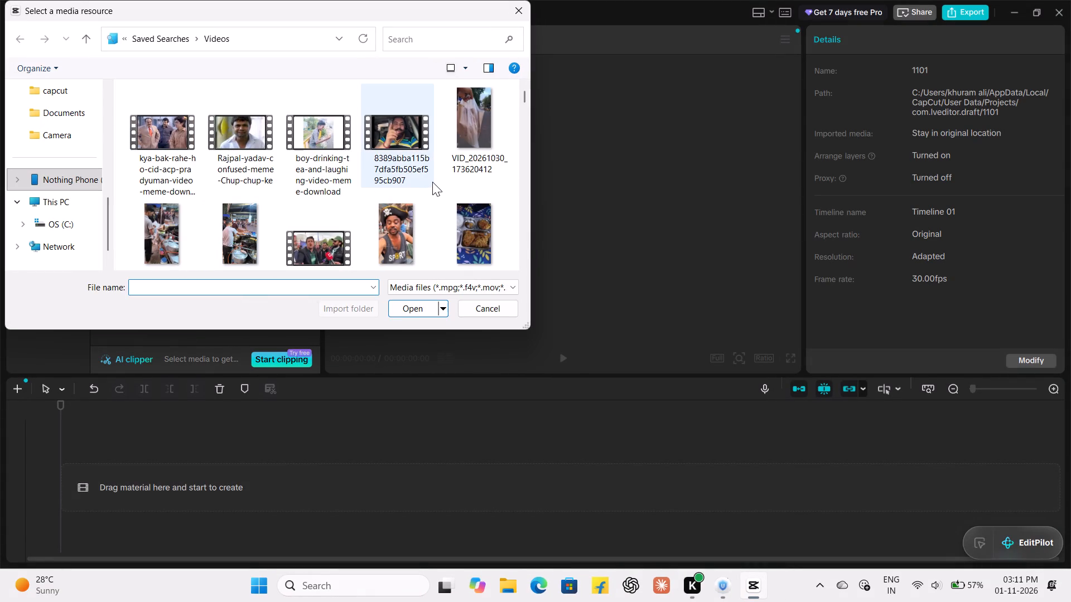
pyautogui.scroll(4, 432, 182)
pyautogui.scroll(-1, 443, 200)
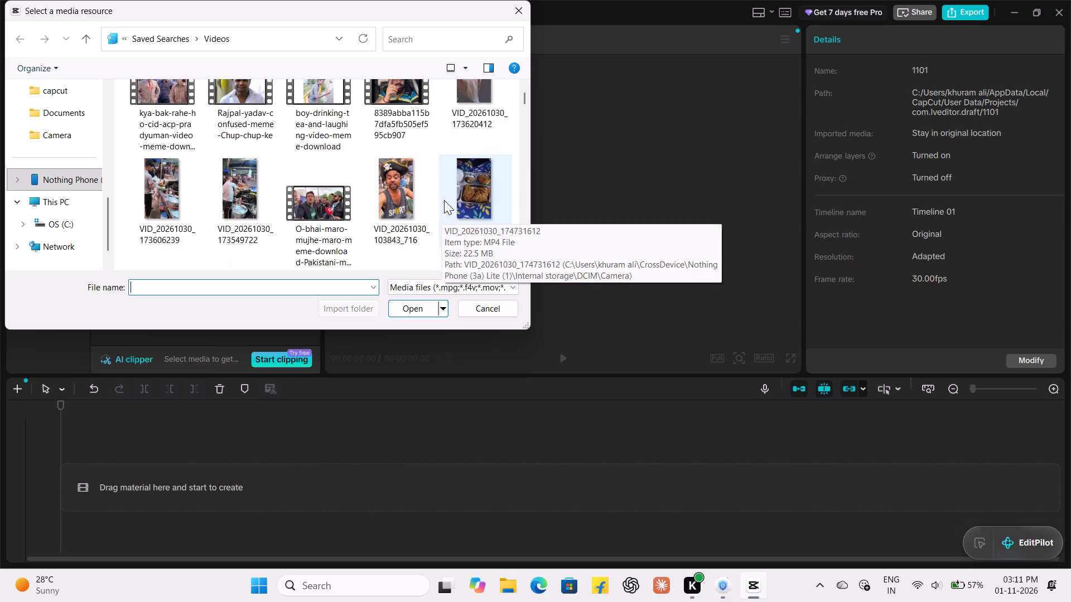
pyautogui.scroll(-2, 444, 200)
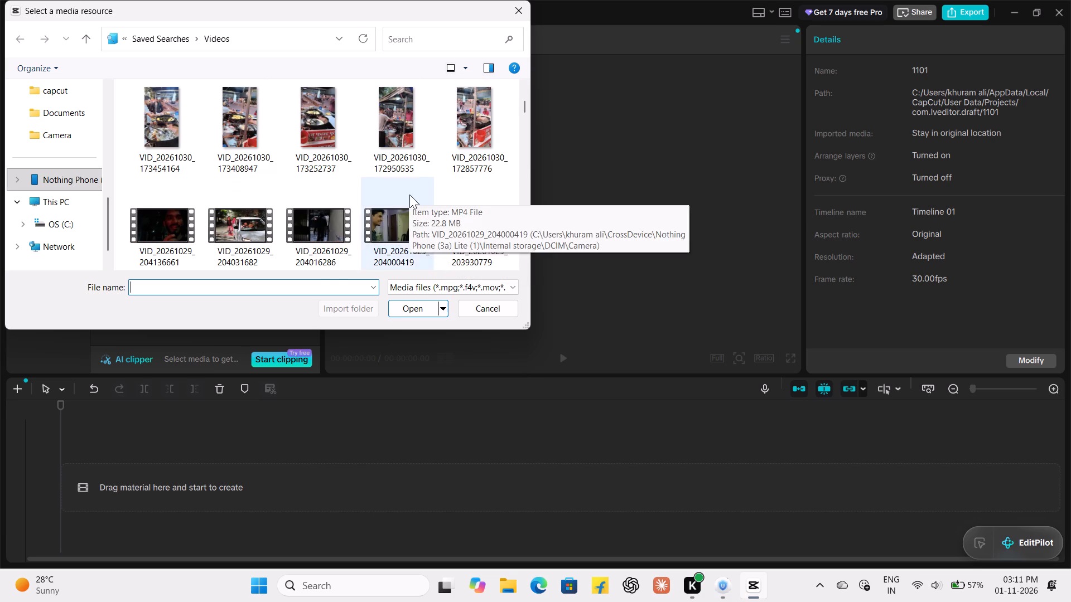
pyautogui.scroll(4, 409, 195)
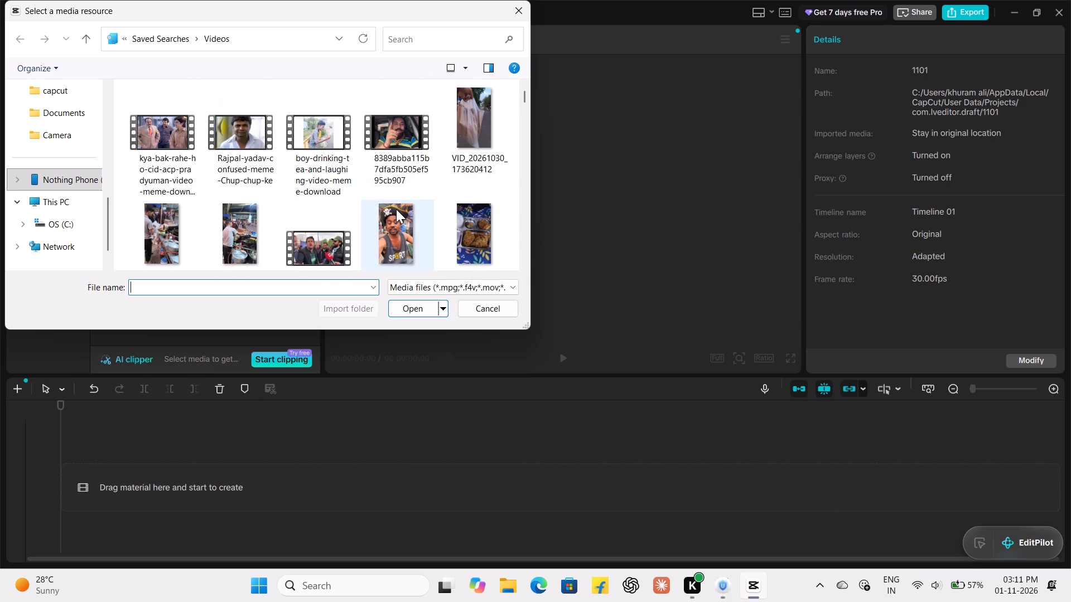
pyautogui.scroll(-10, 396, 209)
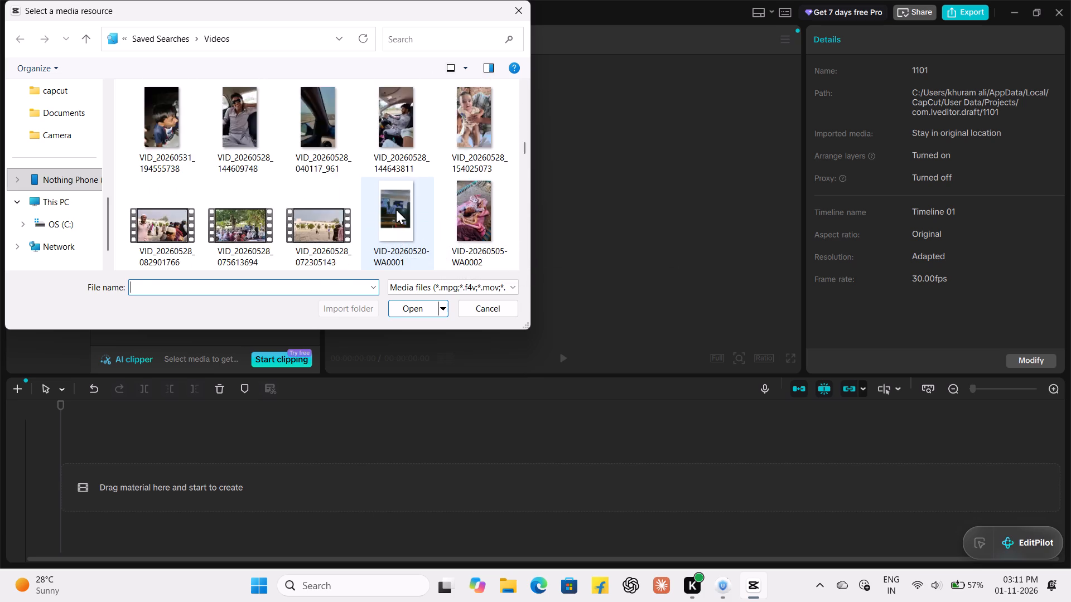
pyautogui.scroll(-20, 396, 210)
pyautogui.scroll(-7, 396, 210)
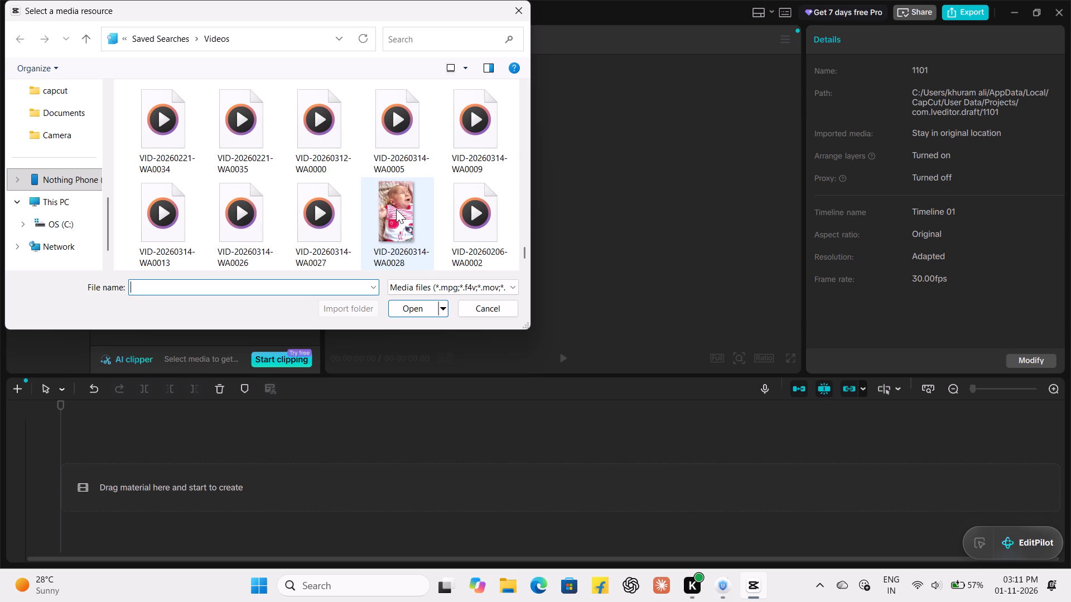
pyautogui.scroll(-3, 396, 209)
pyautogui.scroll(17, 396, 209)
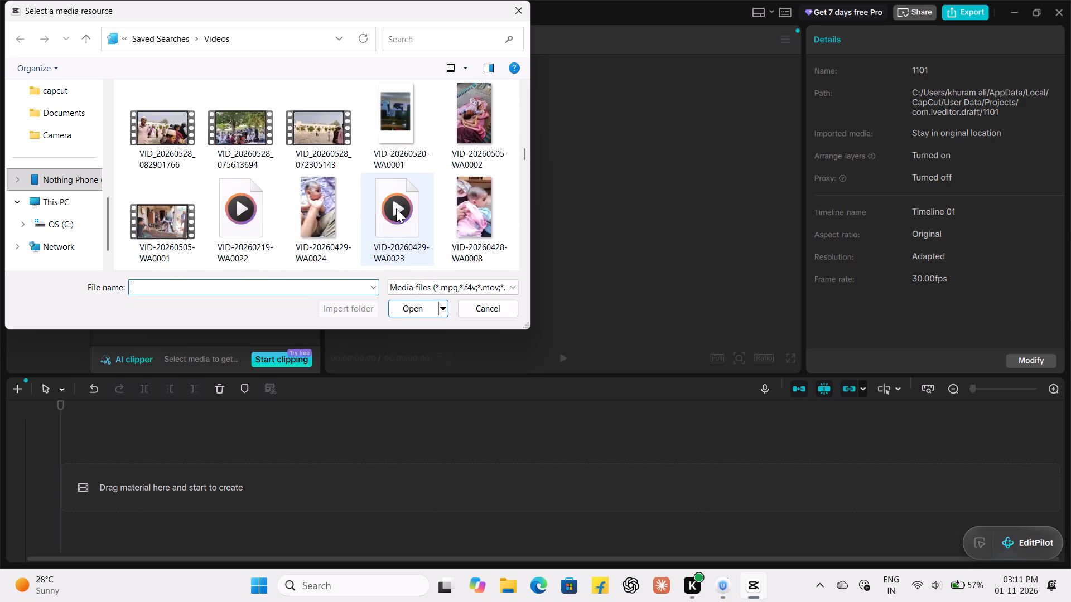
pyautogui.scroll(15, 396, 208)
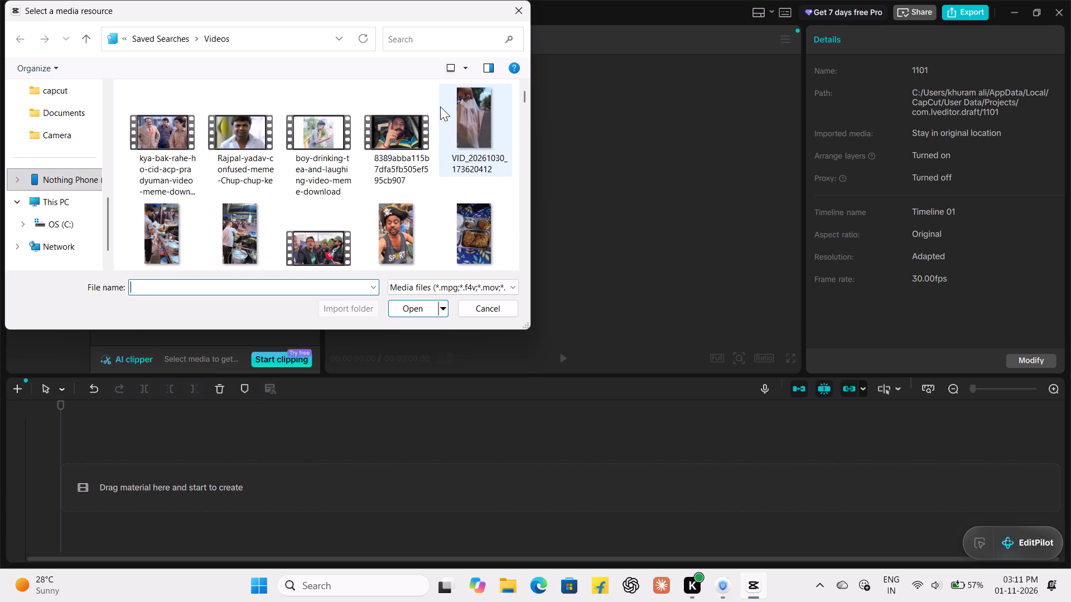
pyautogui.scroll(-1, 427, 192)
pyautogui.scroll(-2, 374, 235)
pyautogui.scroll(2, 373, 237)
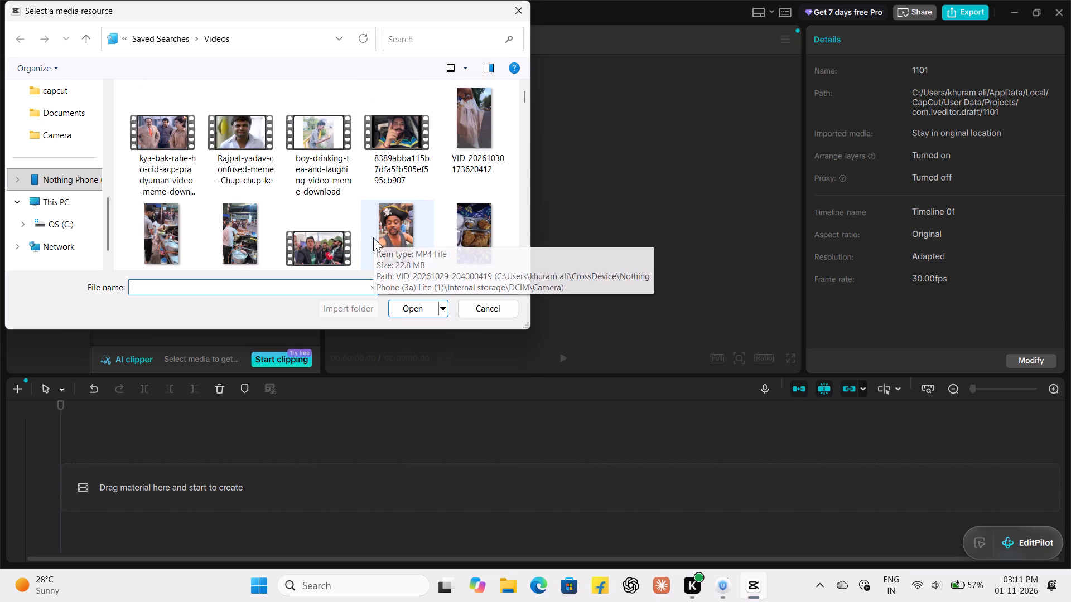
pyautogui.scroll(2, 373, 237)
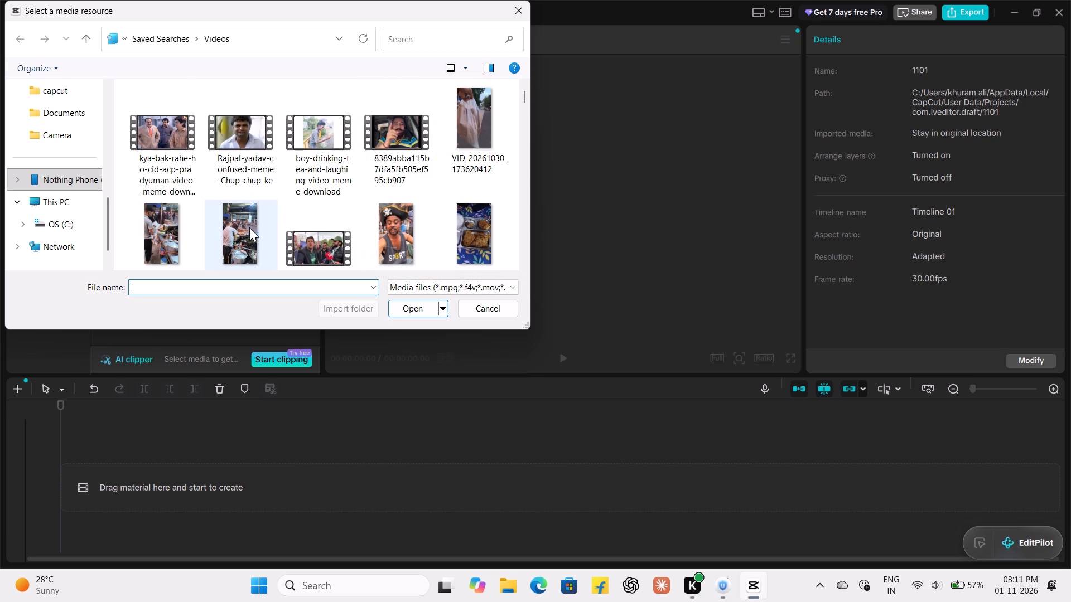
pyautogui.scroll(-2, 314, 221)
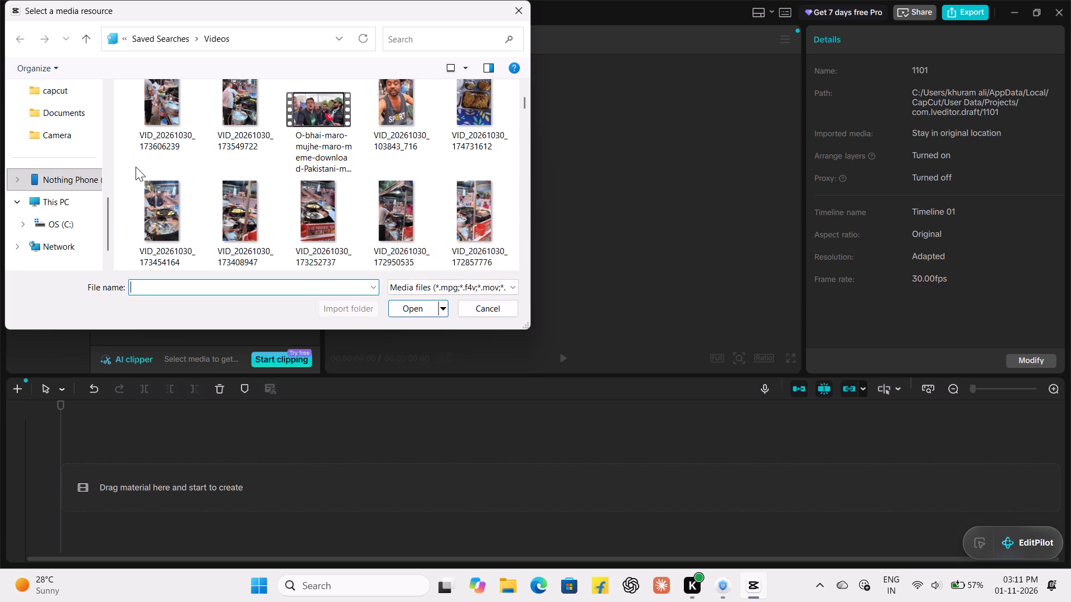
pyautogui.moveTo(136, 167); pyautogui.dragTo(144, 169)
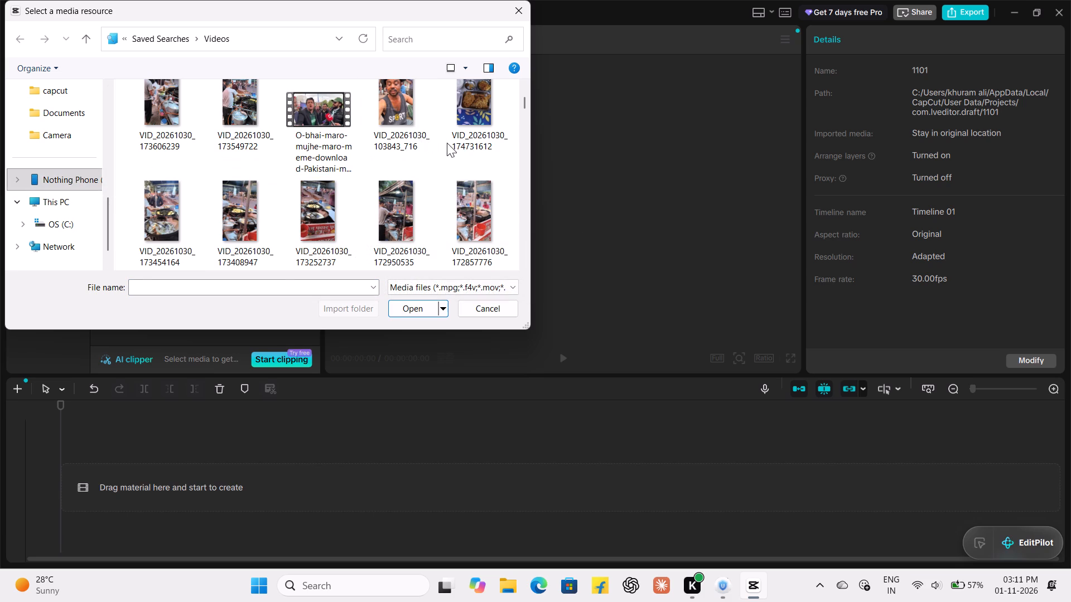
pyautogui.moveTo(446, 142); pyautogui.dragTo(422, 234)
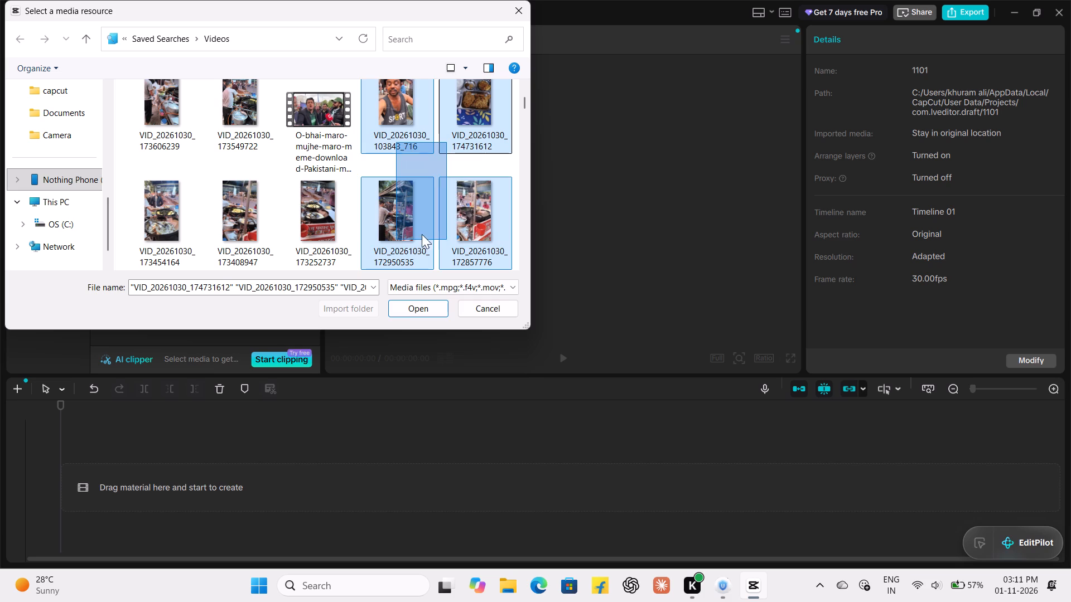
pyautogui.moveTo(422, 234); pyautogui.dragTo(459, 137)
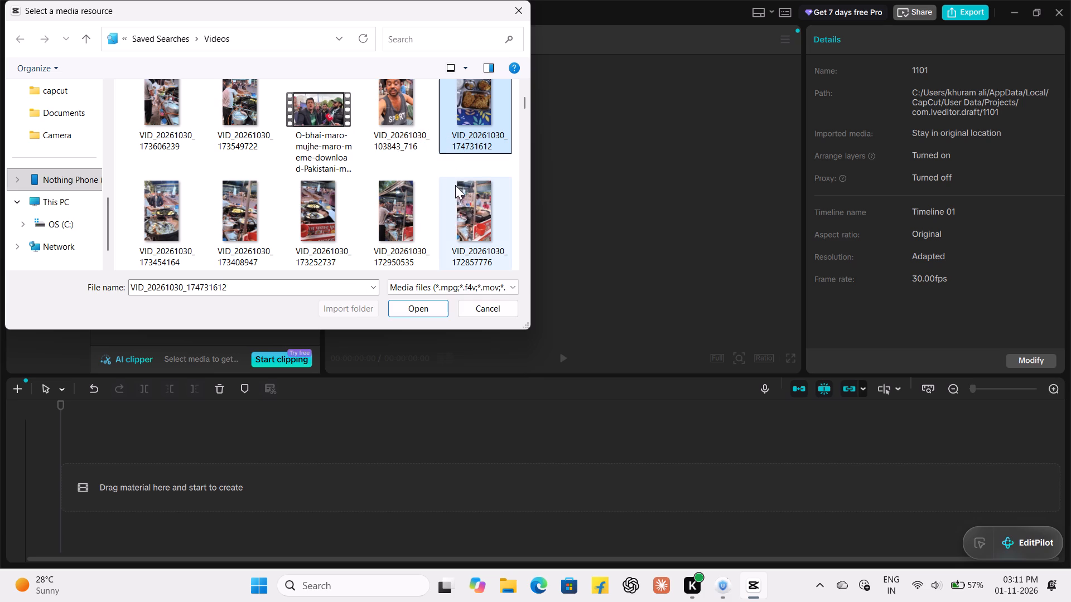
pyautogui.scroll(3, 455, 185)
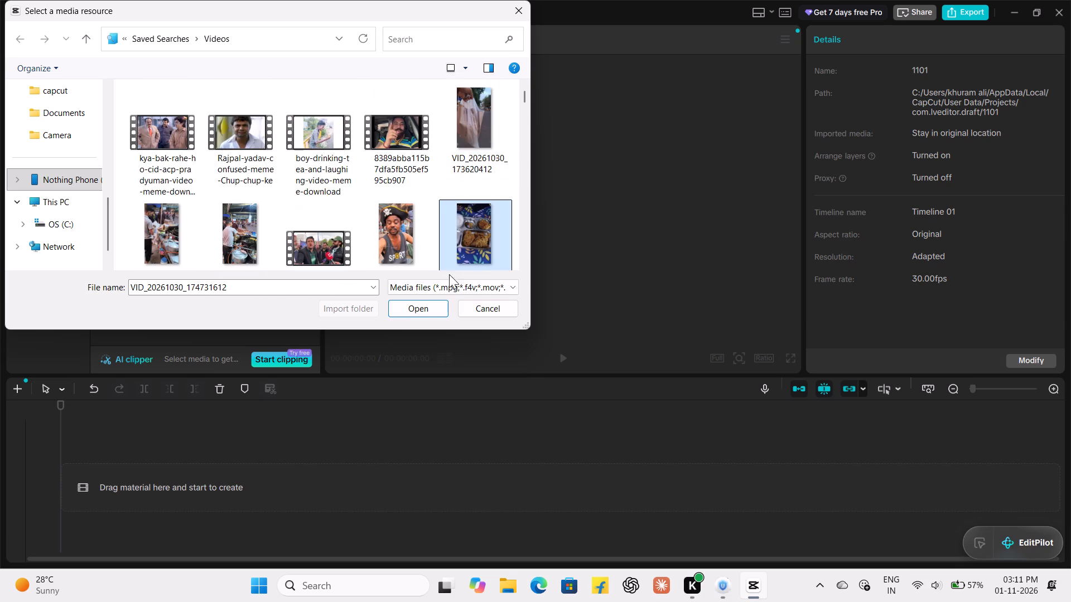
pyautogui.click(414, 305)
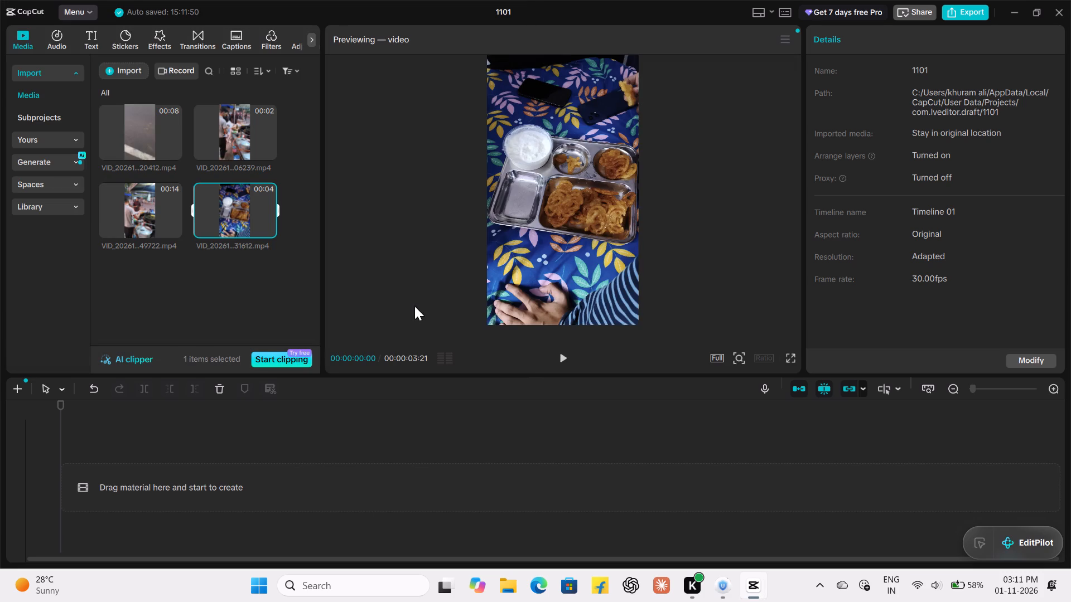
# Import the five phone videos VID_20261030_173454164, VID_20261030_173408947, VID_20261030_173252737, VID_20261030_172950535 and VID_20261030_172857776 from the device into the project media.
pyautogui.click(136, 67)
pyautogui.click(152, 88)
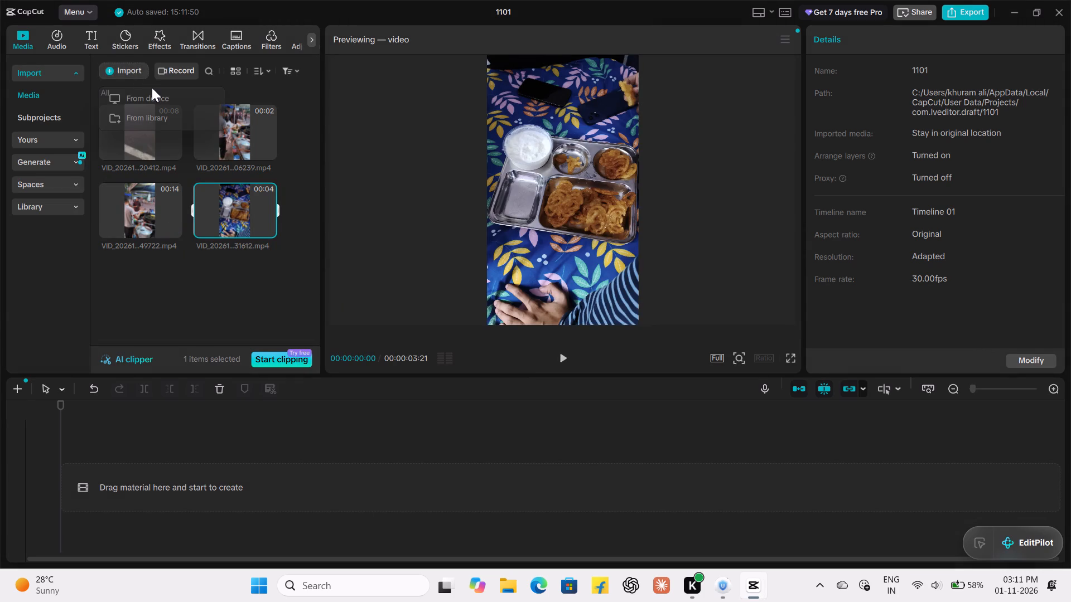
pyautogui.click(143, 102)
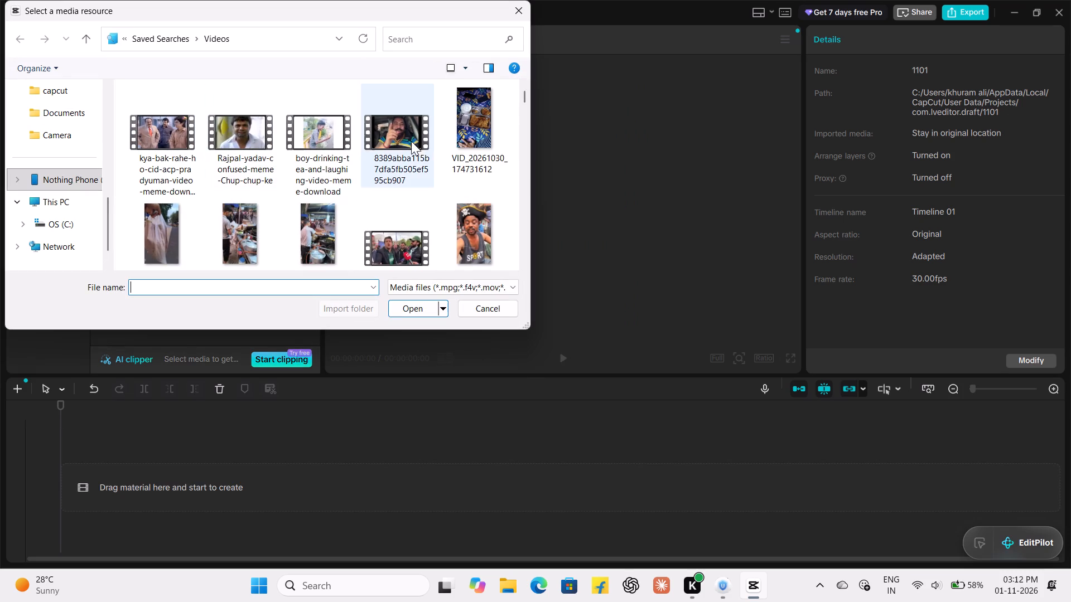
pyautogui.scroll(-1, 406, 171)
pyautogui.scroll(1, 406, 171)
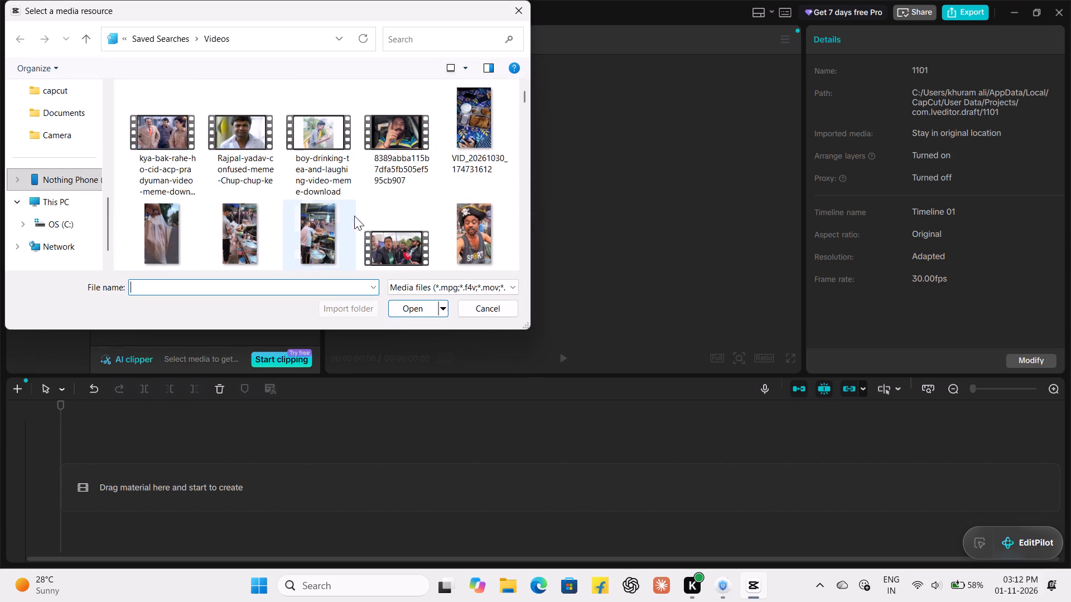
pyautogui.scroll(-2, 377, 216)
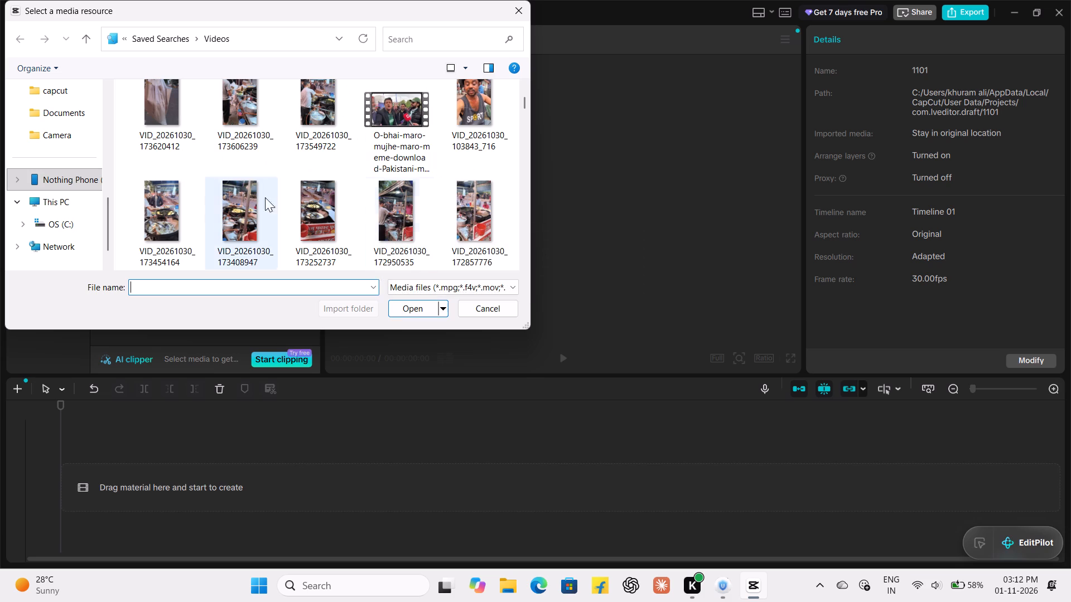
pyautogui.moveTo(132, 217); pyautogui.dragTo(475, 218)
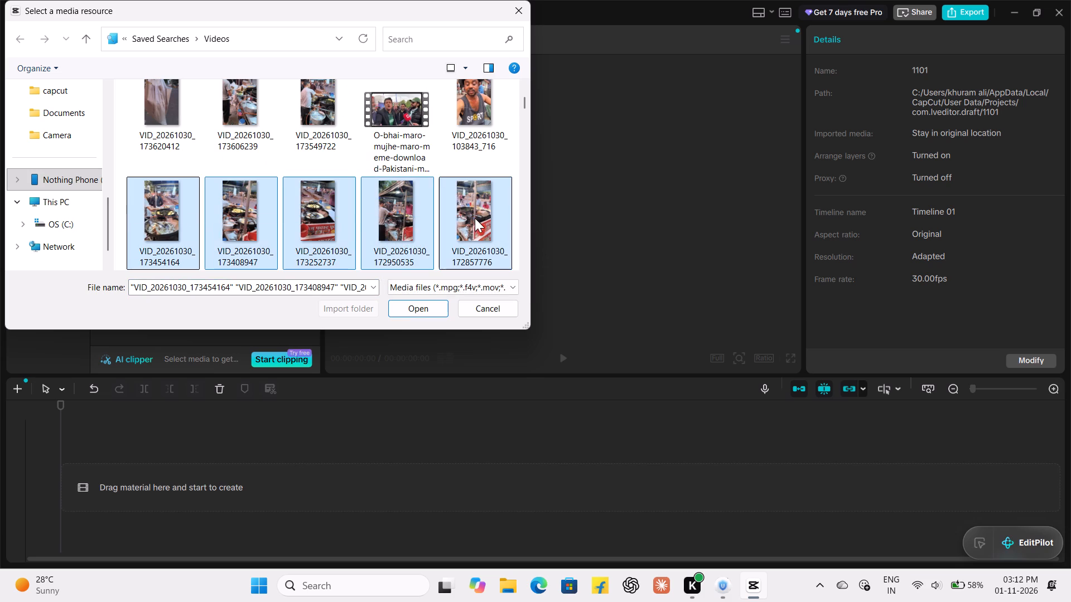
pyautogui.scroll(-1, 468, 229)
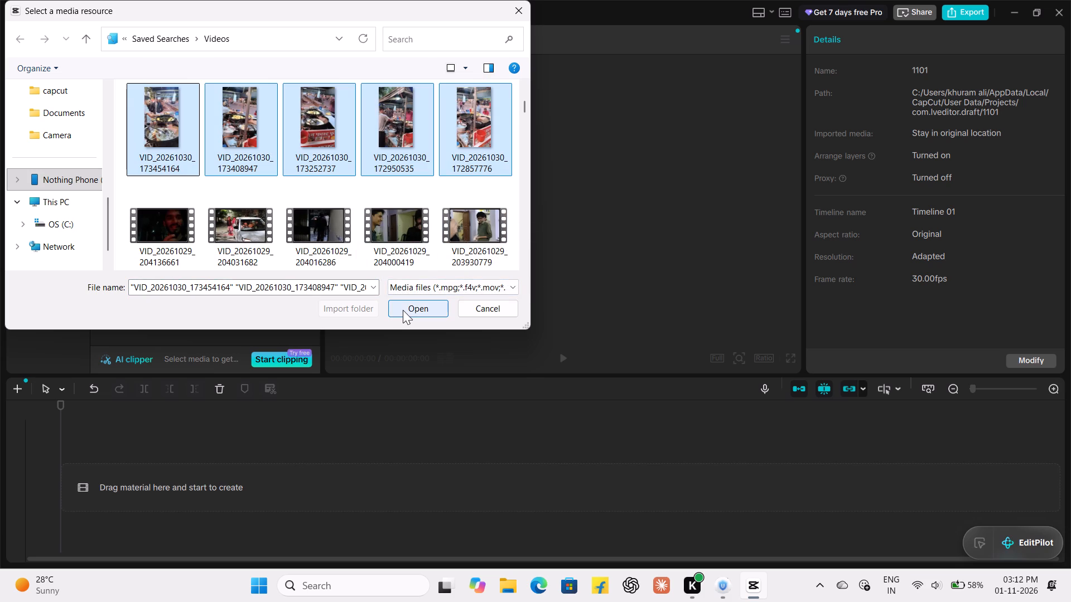
pyautogui.click(403, 310)
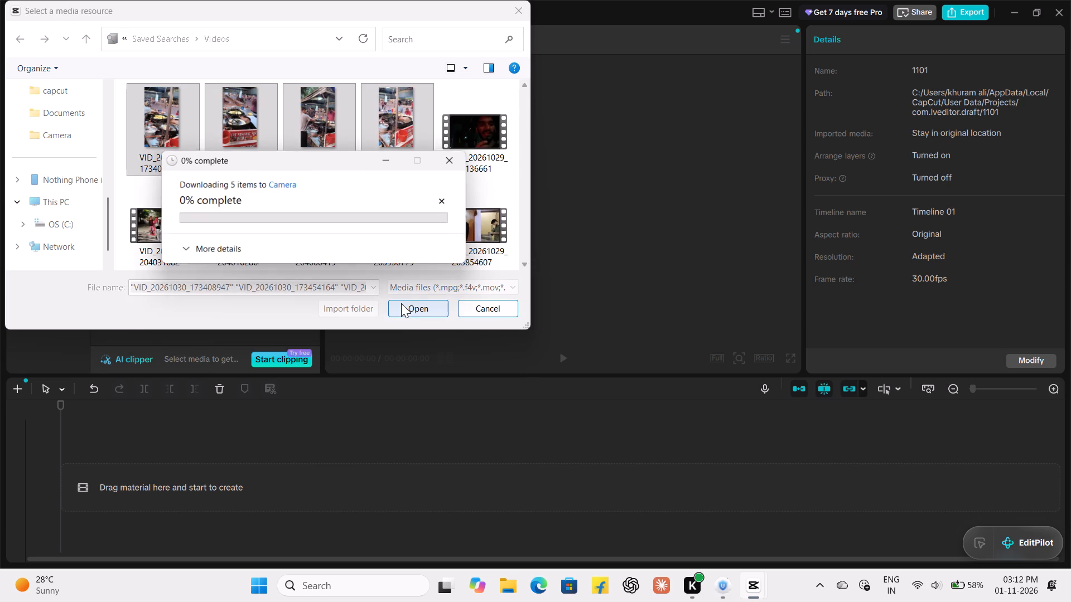
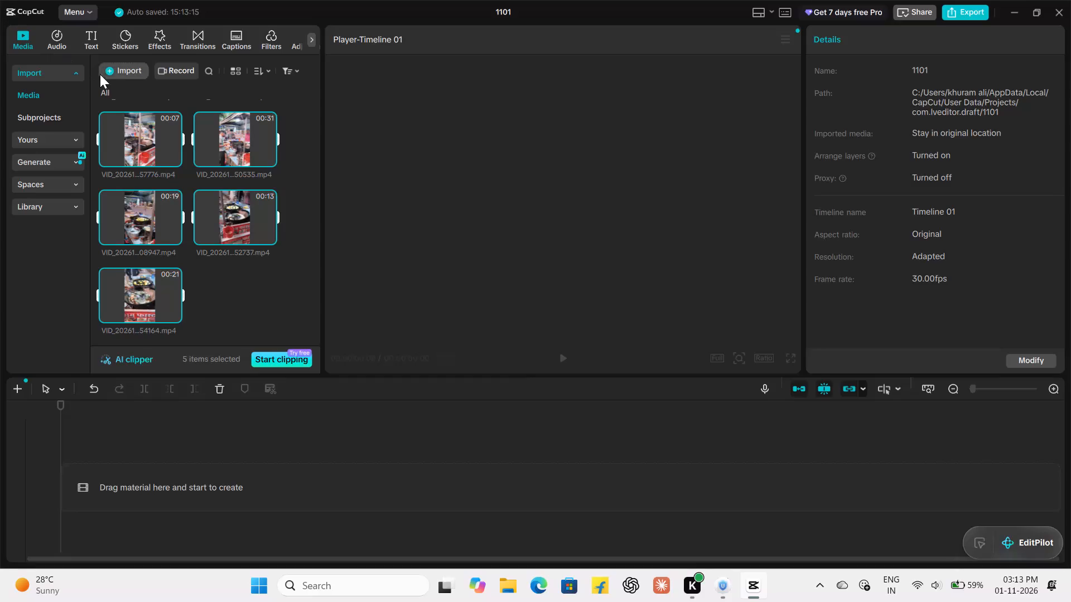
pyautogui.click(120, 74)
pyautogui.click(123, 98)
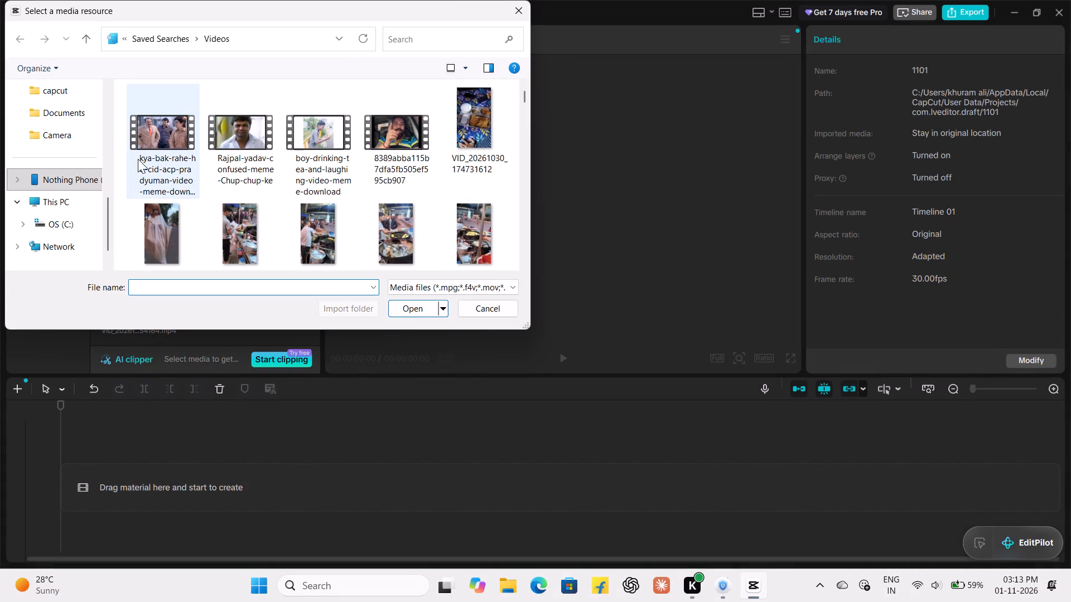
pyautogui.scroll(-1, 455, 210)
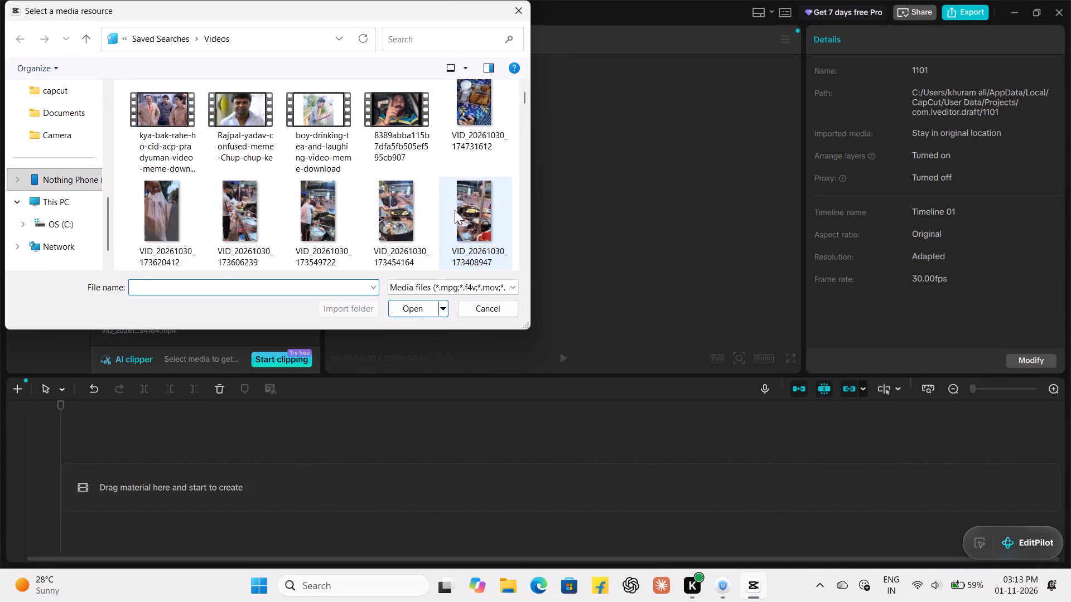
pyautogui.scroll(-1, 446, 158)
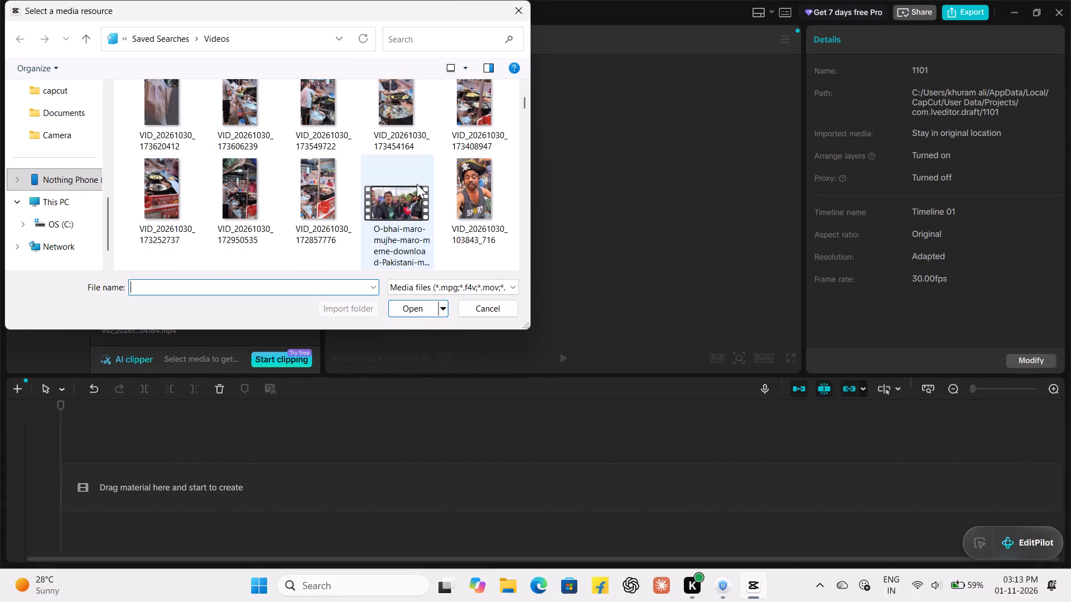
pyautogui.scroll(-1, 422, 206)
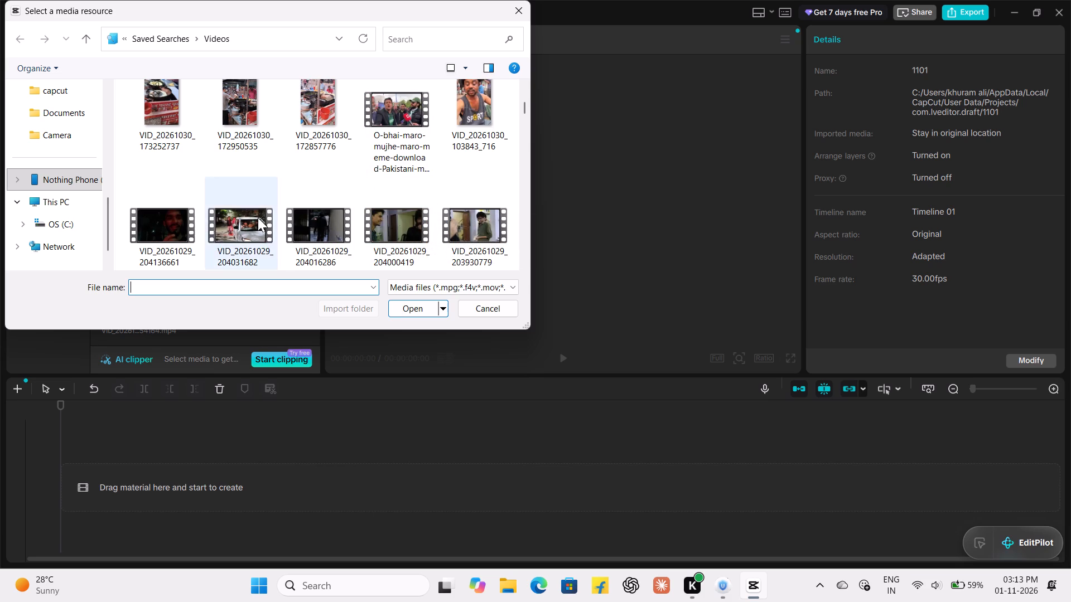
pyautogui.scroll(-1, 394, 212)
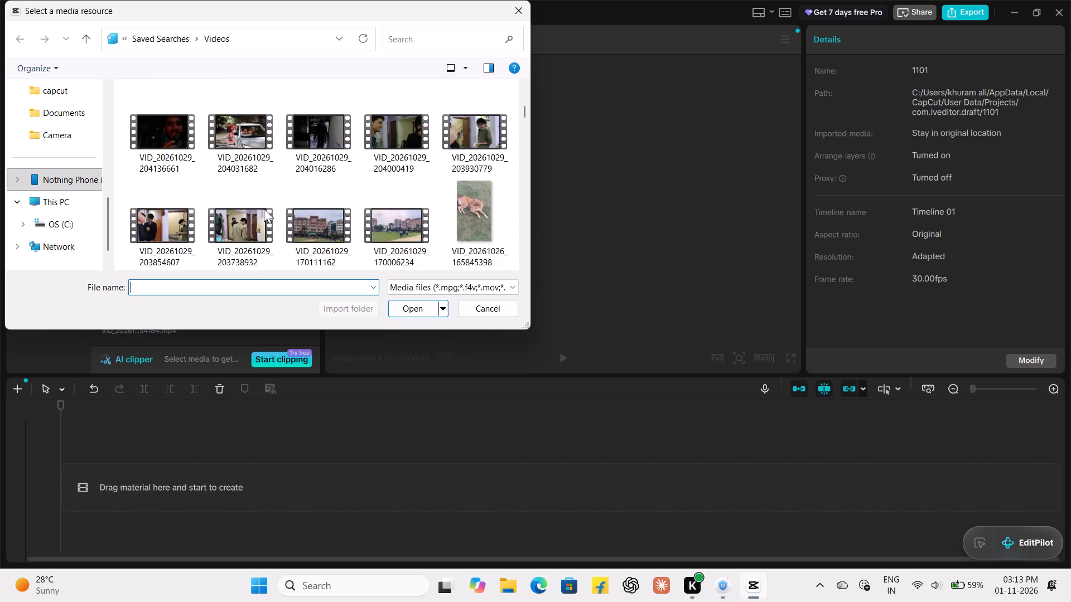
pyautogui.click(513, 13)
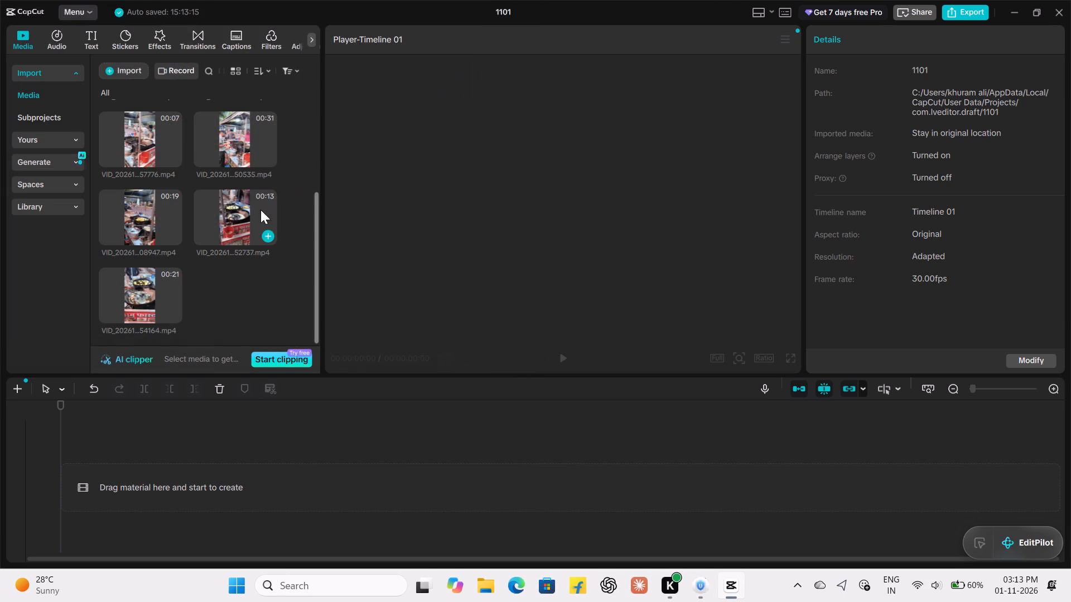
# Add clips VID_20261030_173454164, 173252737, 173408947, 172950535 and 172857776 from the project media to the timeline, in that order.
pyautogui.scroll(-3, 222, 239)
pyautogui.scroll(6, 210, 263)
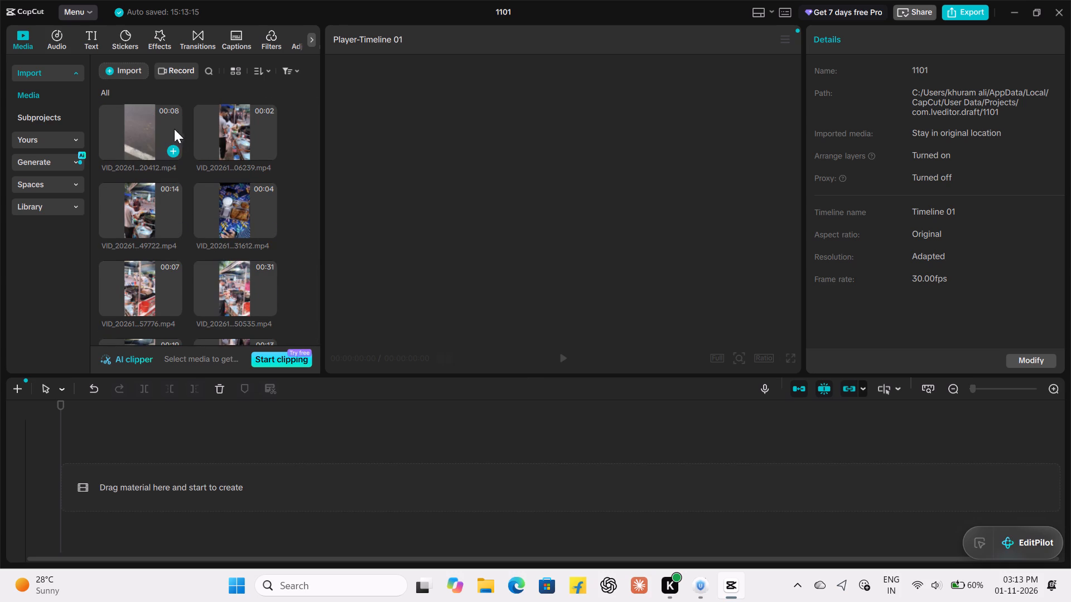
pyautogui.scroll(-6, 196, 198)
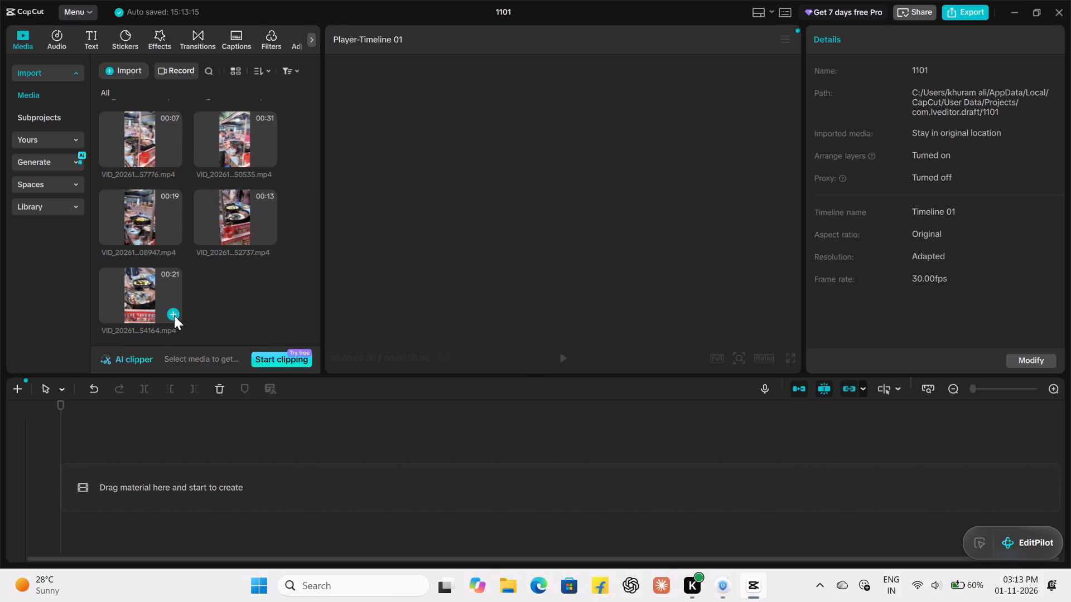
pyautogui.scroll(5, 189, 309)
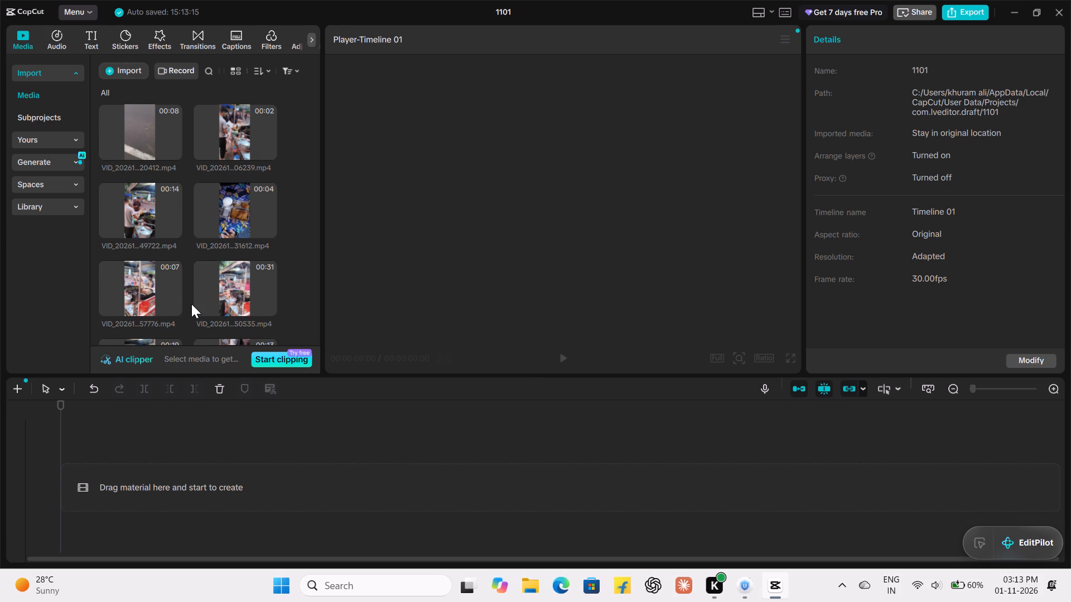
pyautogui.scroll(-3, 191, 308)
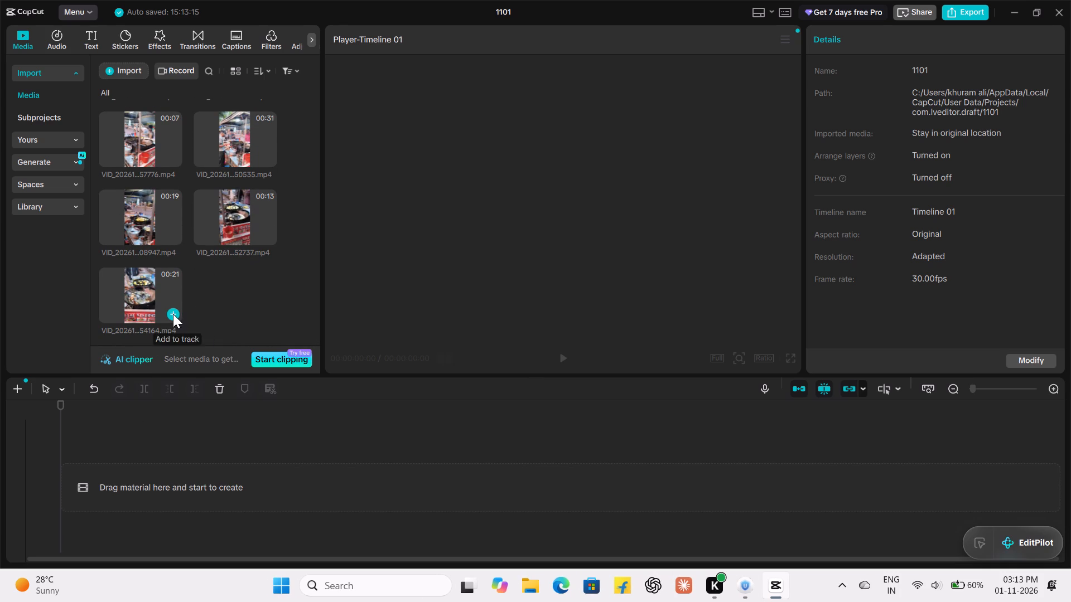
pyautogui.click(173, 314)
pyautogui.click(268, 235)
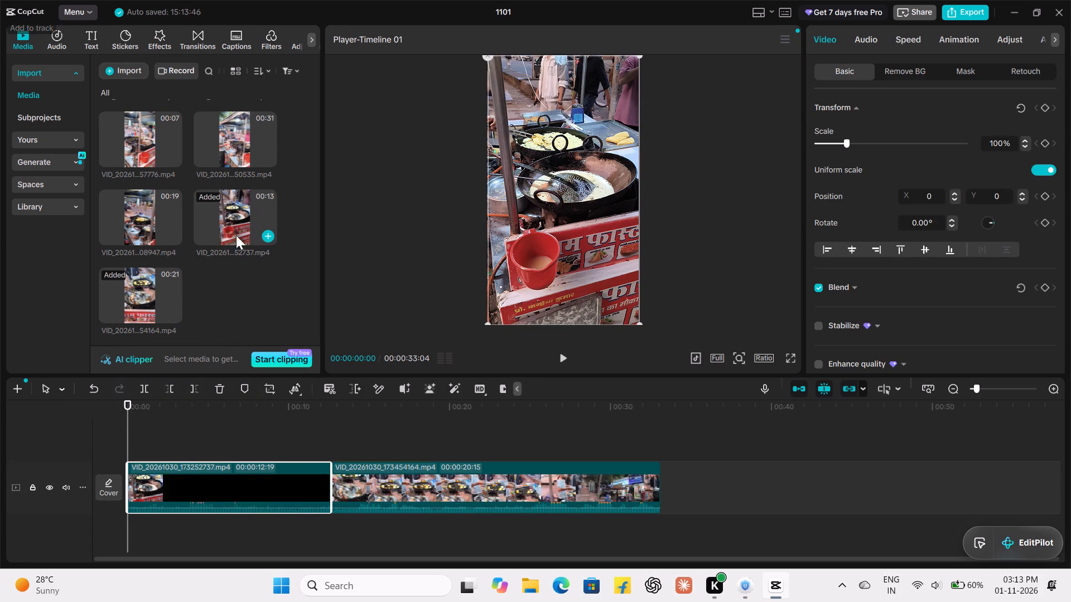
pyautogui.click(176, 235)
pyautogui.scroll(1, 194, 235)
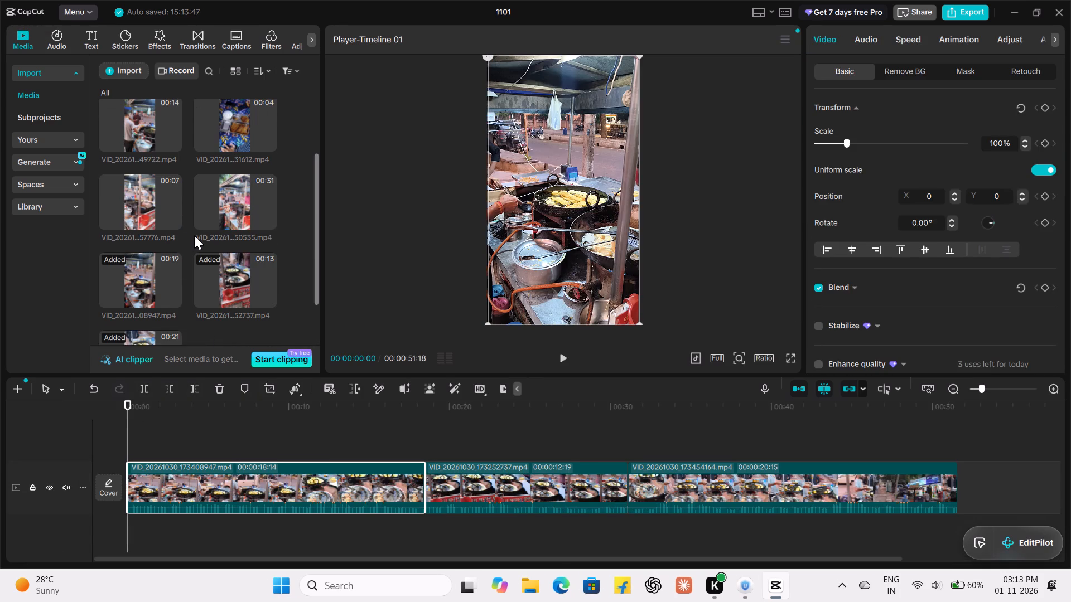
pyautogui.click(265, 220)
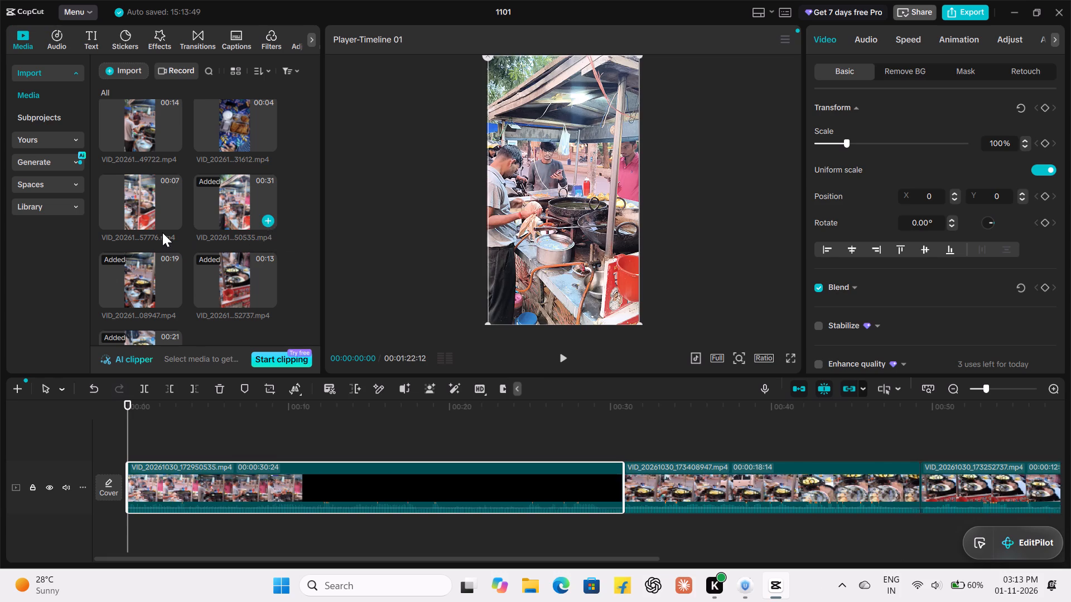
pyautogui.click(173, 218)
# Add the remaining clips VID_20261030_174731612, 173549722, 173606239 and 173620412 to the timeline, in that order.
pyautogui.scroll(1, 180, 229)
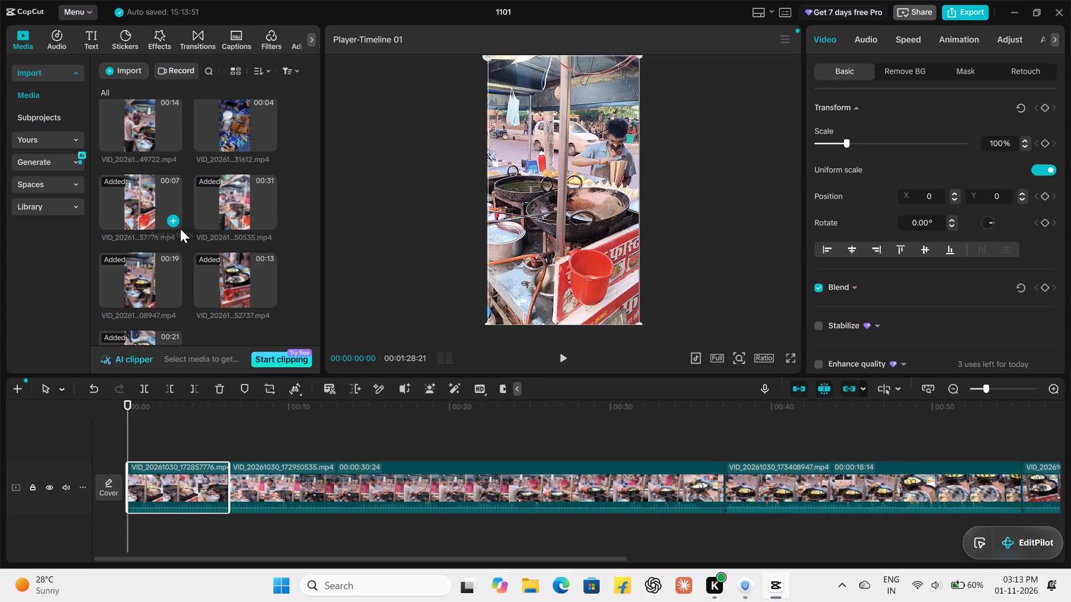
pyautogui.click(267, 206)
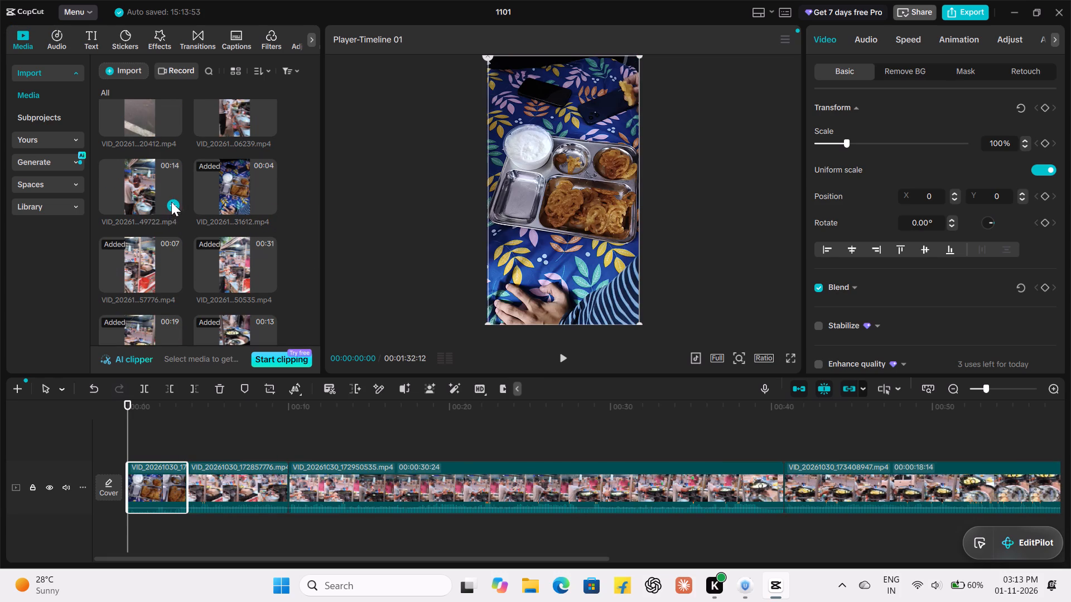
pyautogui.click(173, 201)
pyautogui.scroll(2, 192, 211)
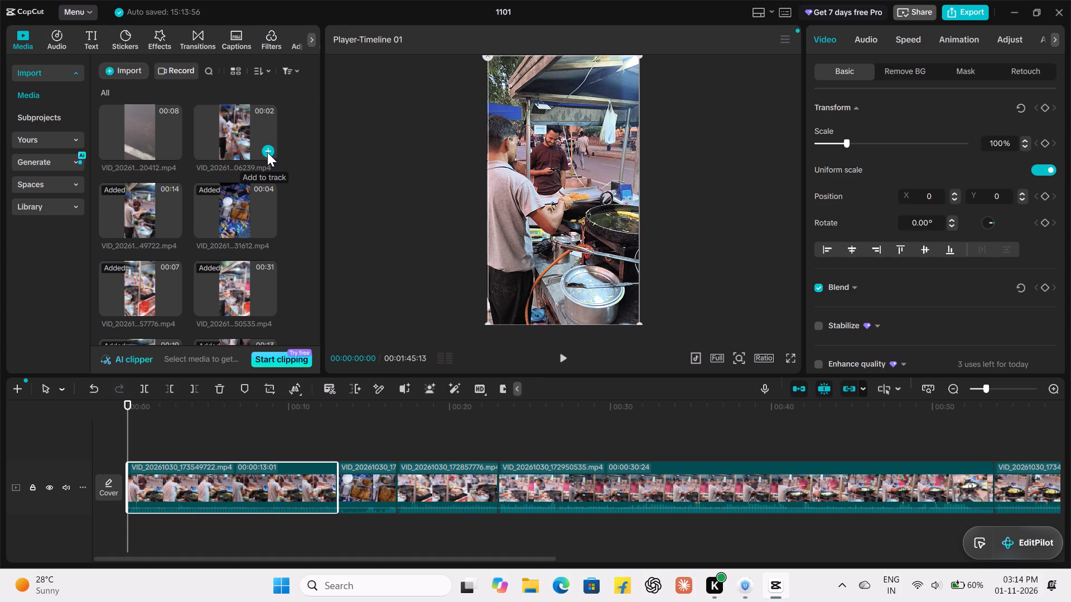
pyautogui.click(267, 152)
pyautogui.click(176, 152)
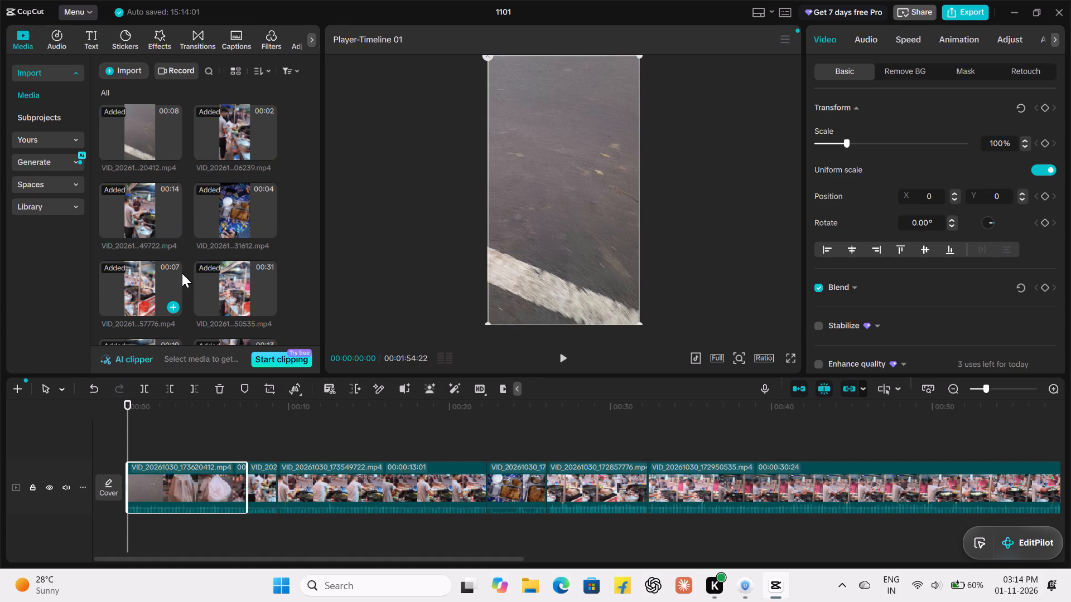
# Examine the clips placed along the timeline one by one and compare their order with the imported project media.
pyautogui.scroll(-1, 181, 277)
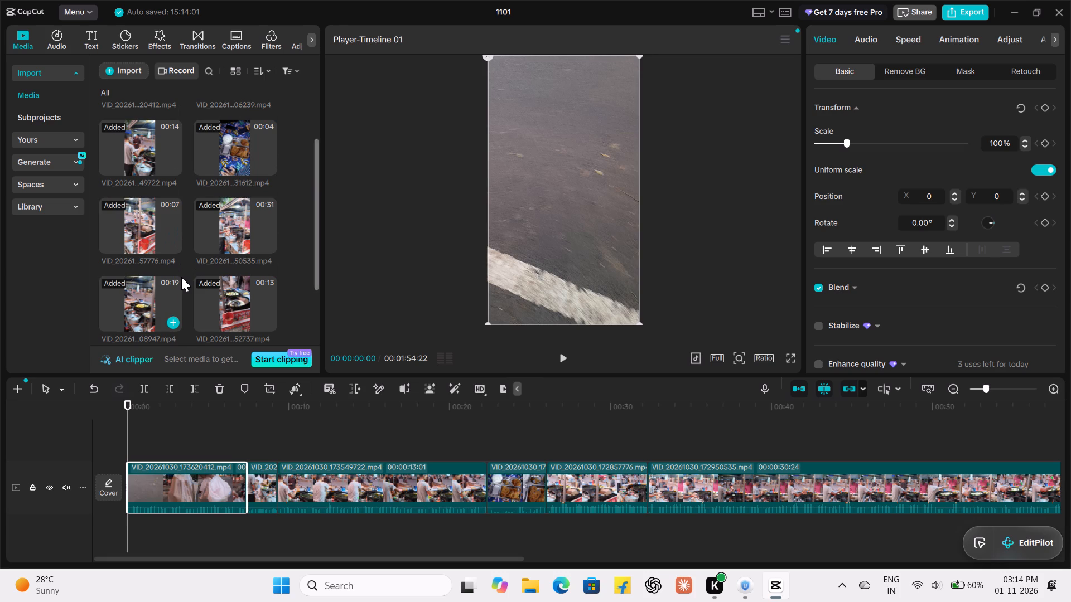
pyautogui.scroll(-2, 181, 277)
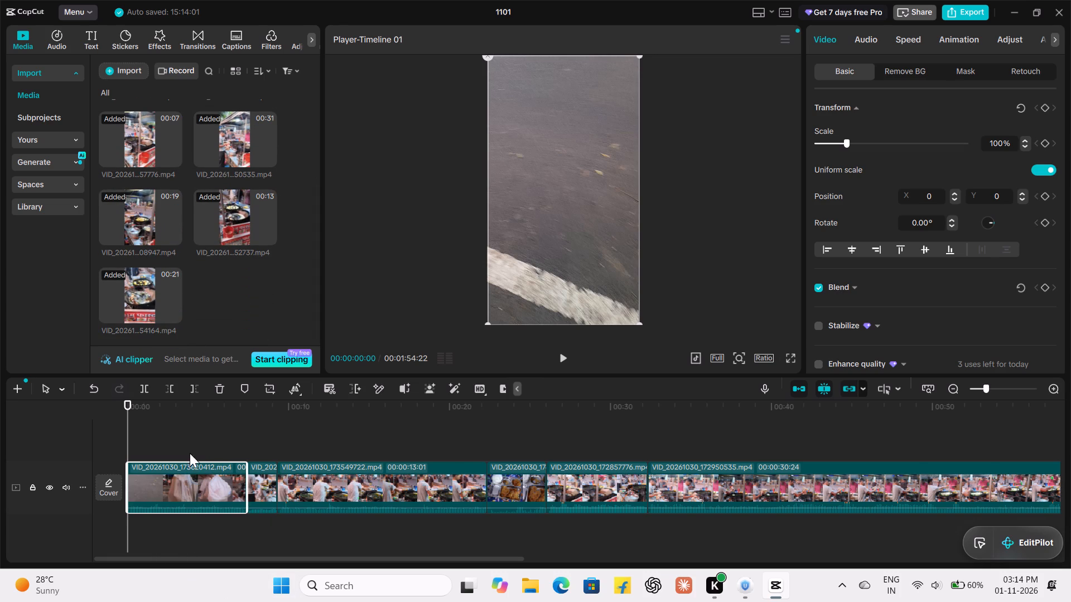
pyautogui.click(264, 478)
pyautogui.click(312, 479)
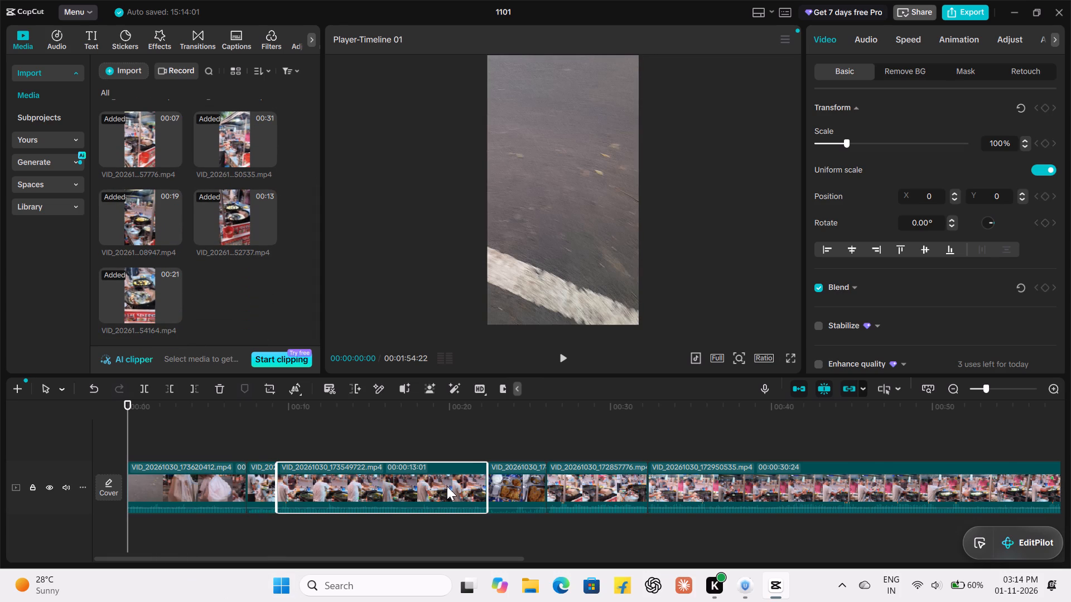
pyautogui.click(518, 480)
pyautogui.click(608, 487)
pyautogui.click(763, 486)
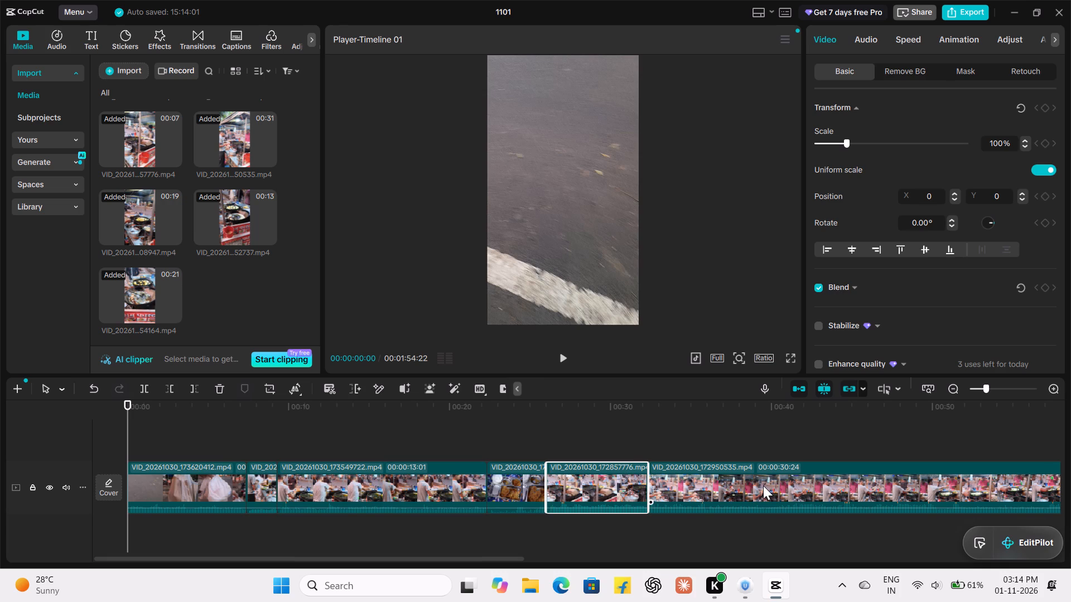
pyautogui.hscroll(-2, 754, 489)
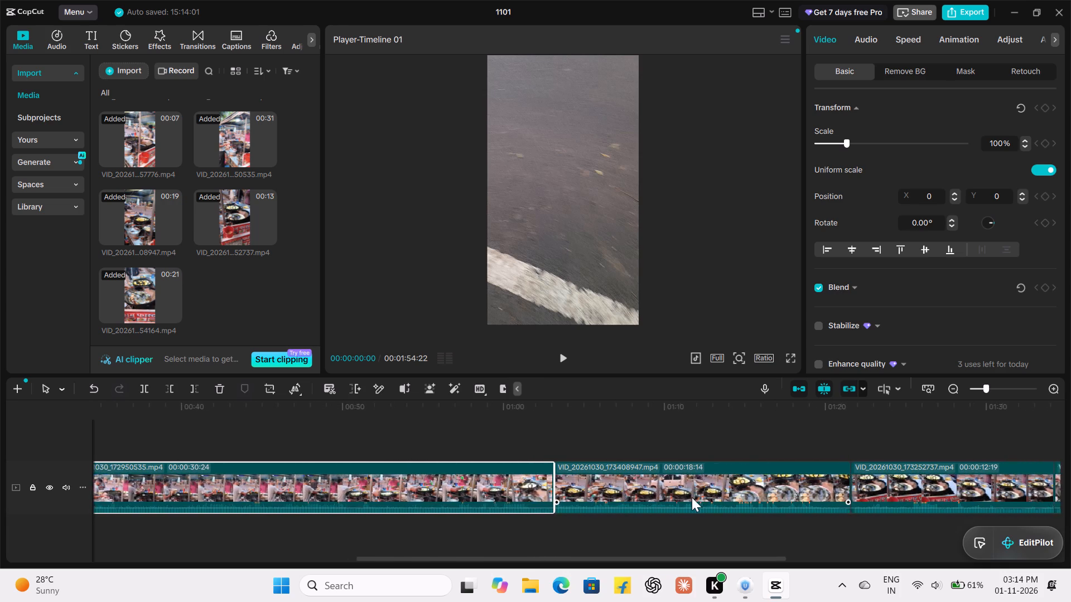
pyautogui.hscroll(-1, 692, 497)
pyautogui.click(682, 498)
pyautogui.hscroll(-1, 682, 498)
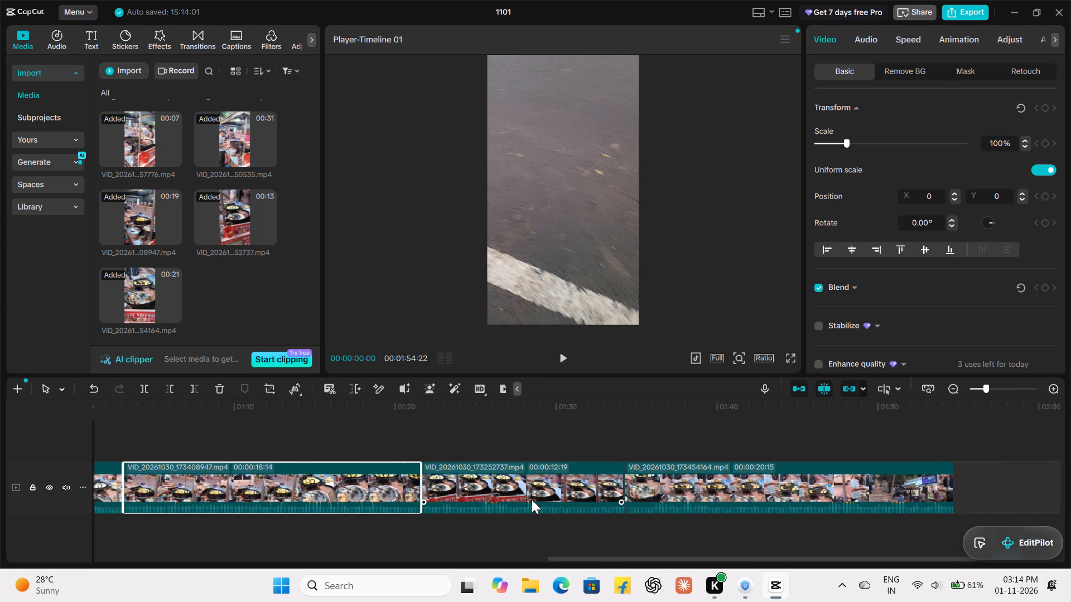
pyautogui.click(532, 499)
pyautogui.click(720, 464)
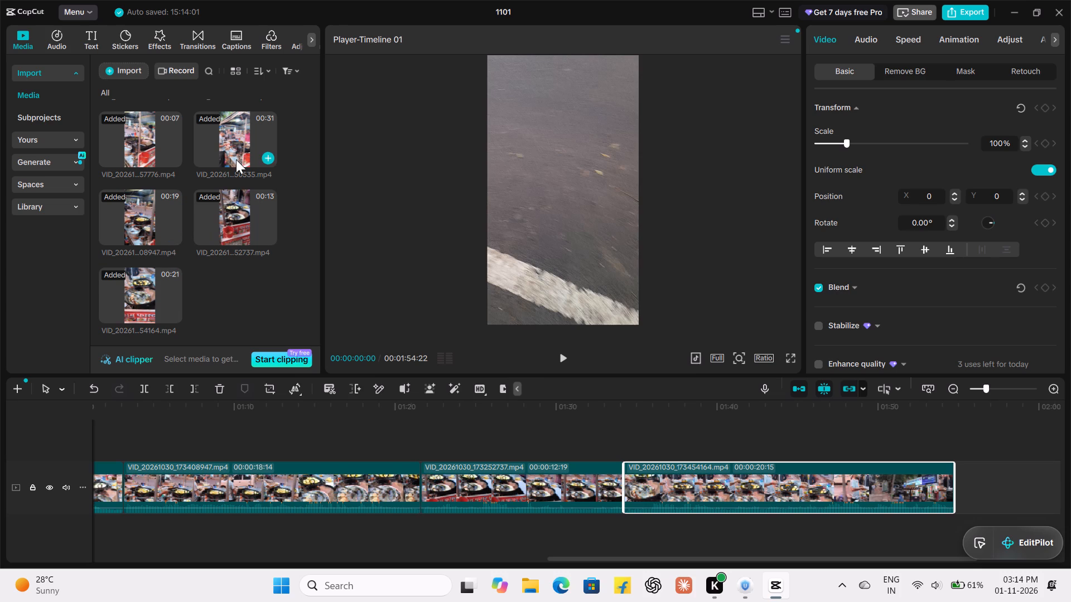
pyautogui.scroll(2, 137, 160)
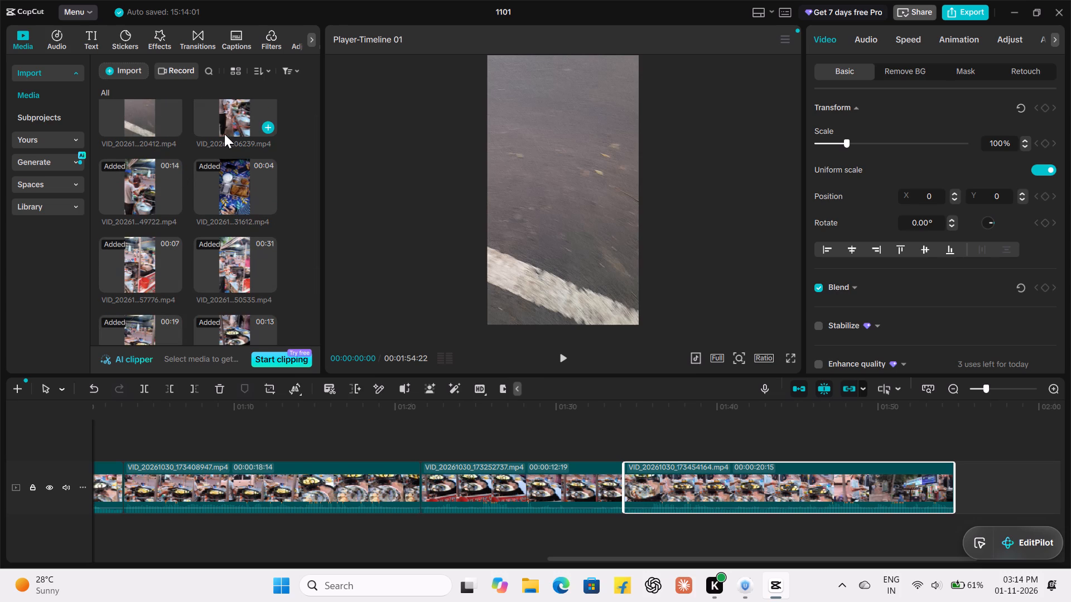
pyautogui.scroll(3, 171, 152)
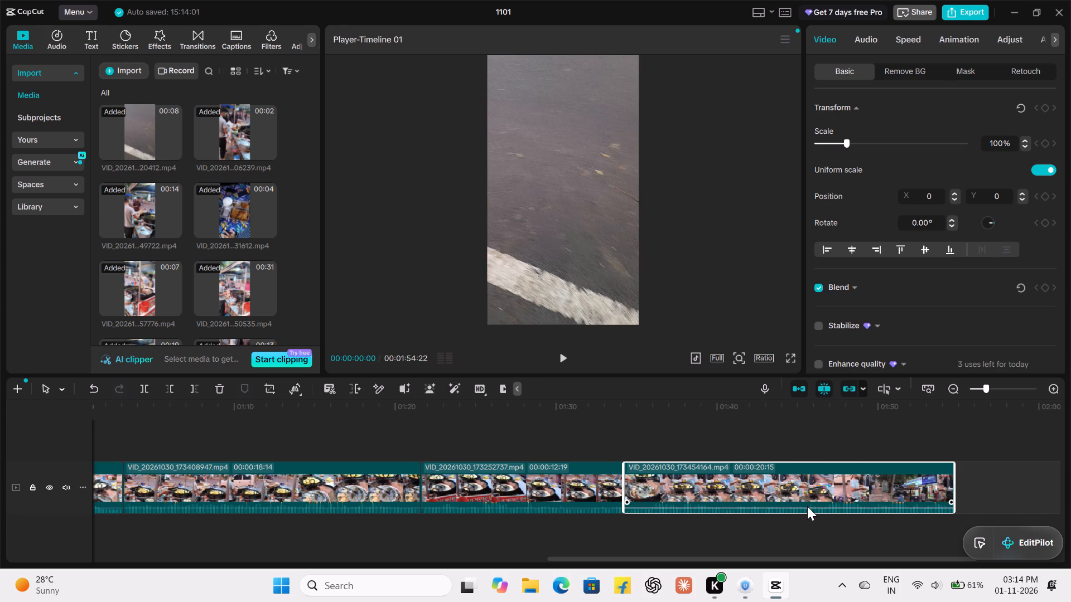
pyautogui.hscroll(2, 687, 509)
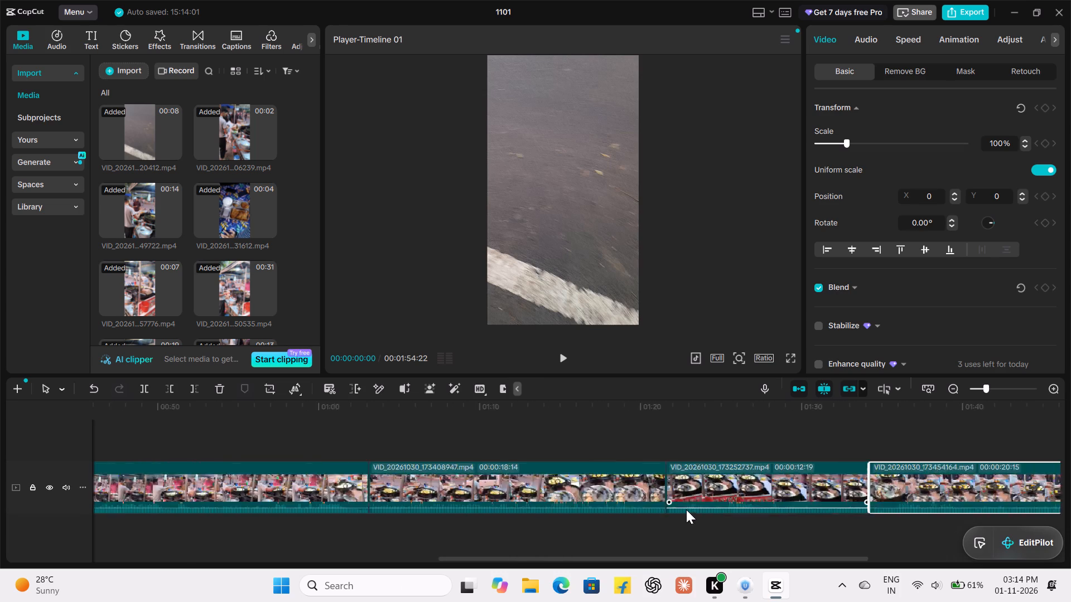
pyautogui.hscroll(5, 686, 509)
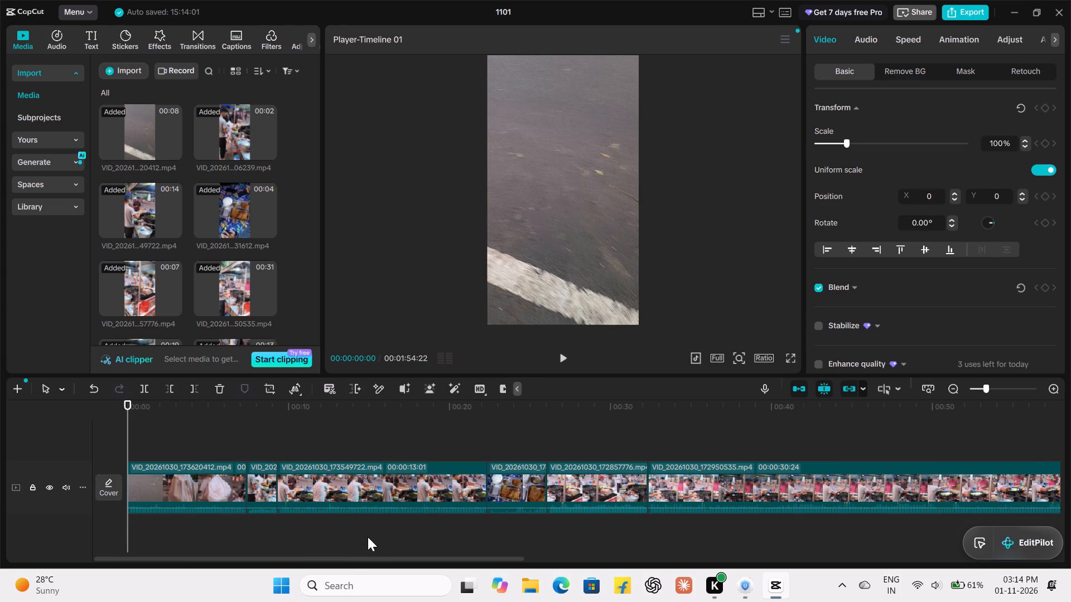
# Undo all clip placements on the timeline and the import of the five phone videos.
pyautogui.click(91, 389)
pyautogui.tripleClick(91, 389)
pyautogui.tripleClick(91, 389)
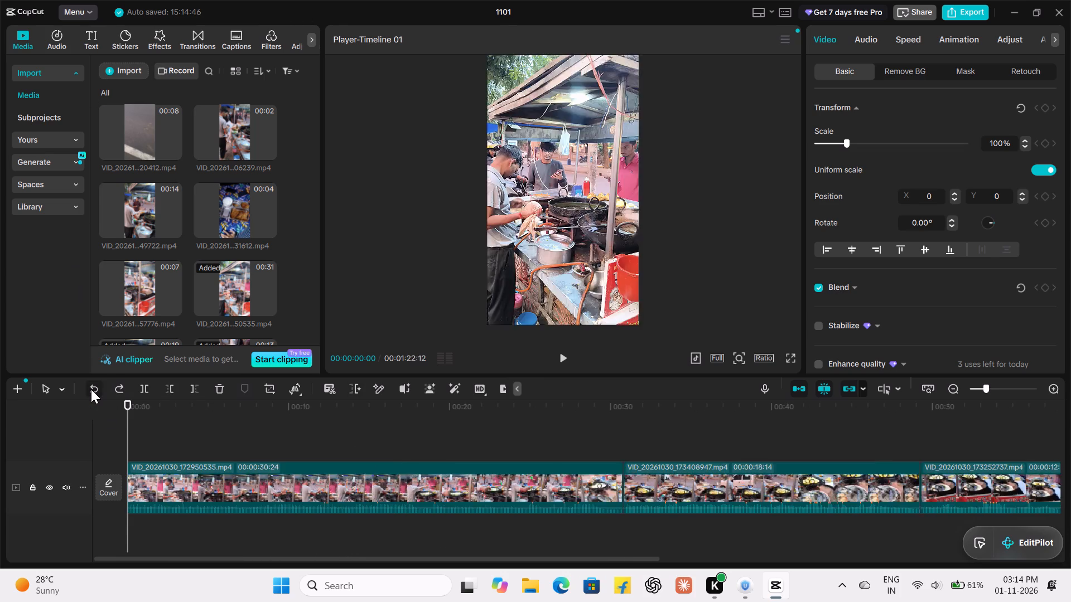
pyautogui.click(91, 389)
pyautogui.doubleClick(91, 389)
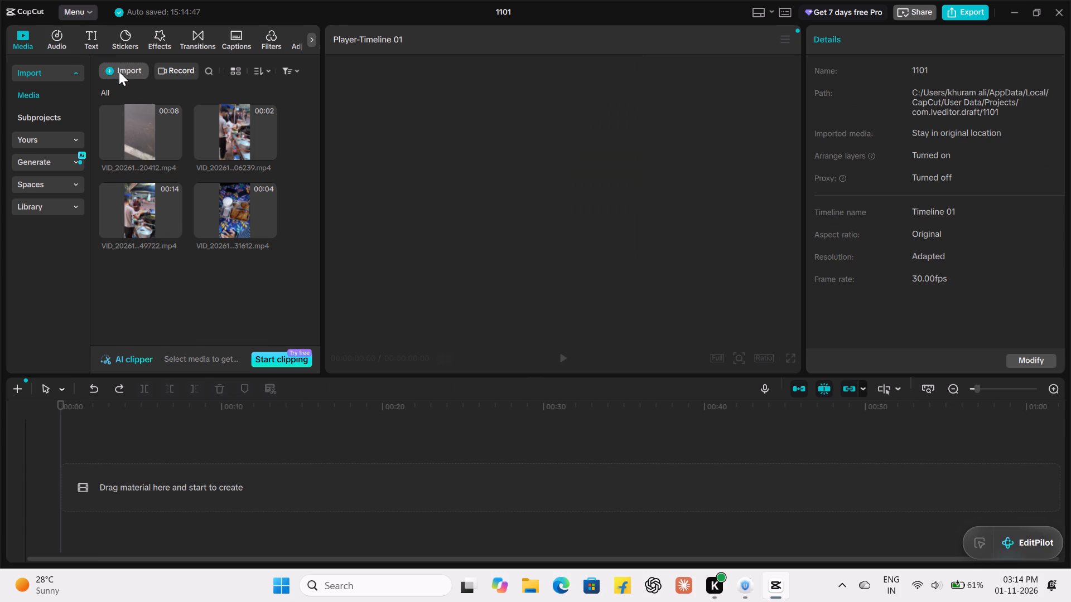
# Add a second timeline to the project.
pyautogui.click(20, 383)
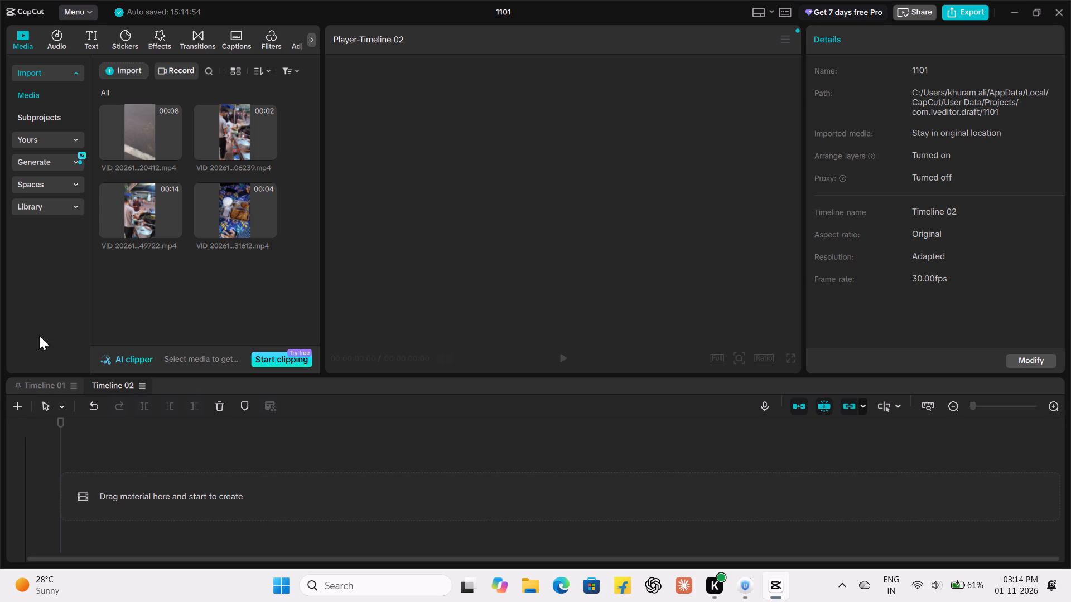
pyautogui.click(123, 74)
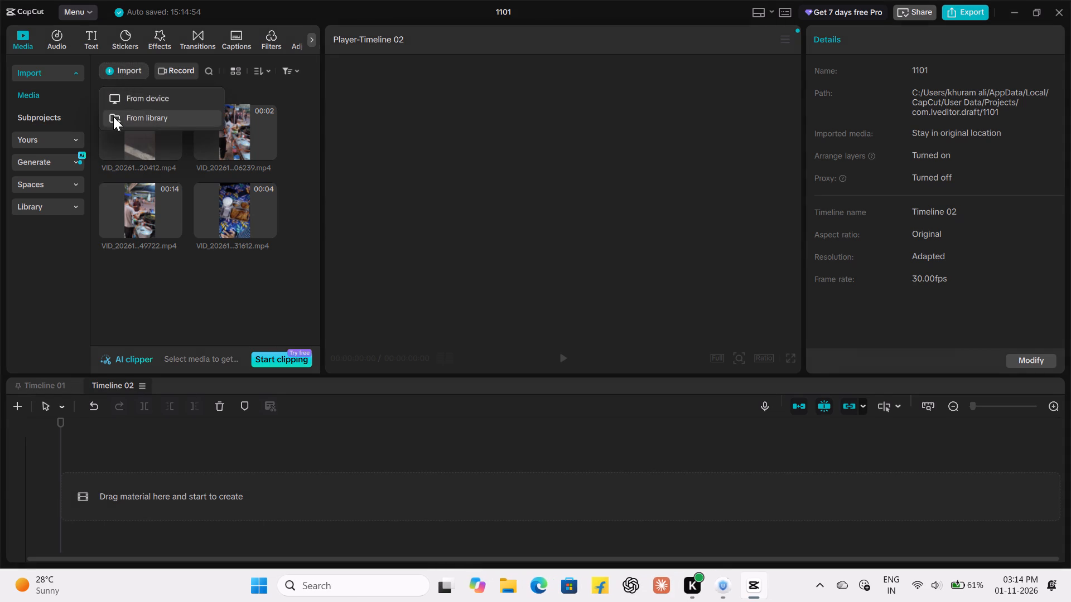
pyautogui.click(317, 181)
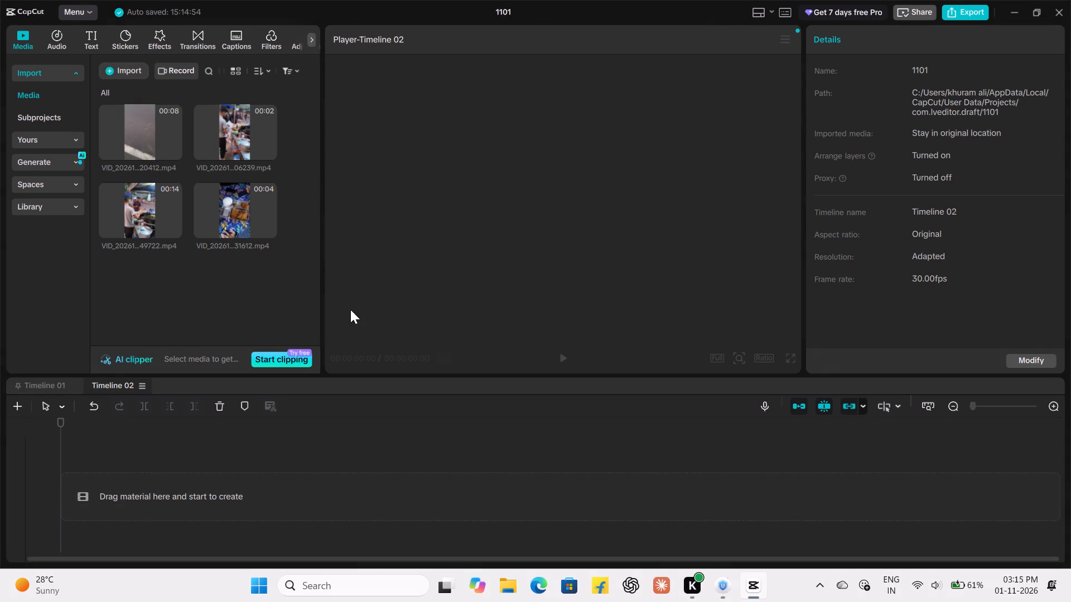
# Undo the added timeline and the imports of the four remaining videos in the project media.
pyautogui.hotkey('ctrl', 'z')
pyautogui.hotkey('ctrl', 'z')
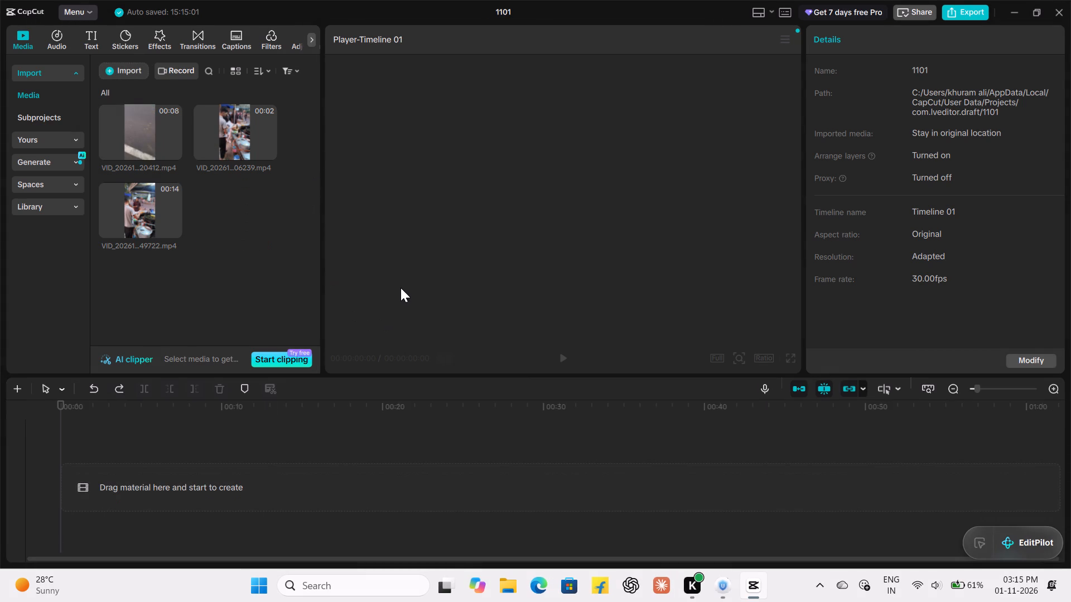
pyautogui.hotkey('ctrl', 'z')
pyautogui.hotkey('ctrl', 'z')
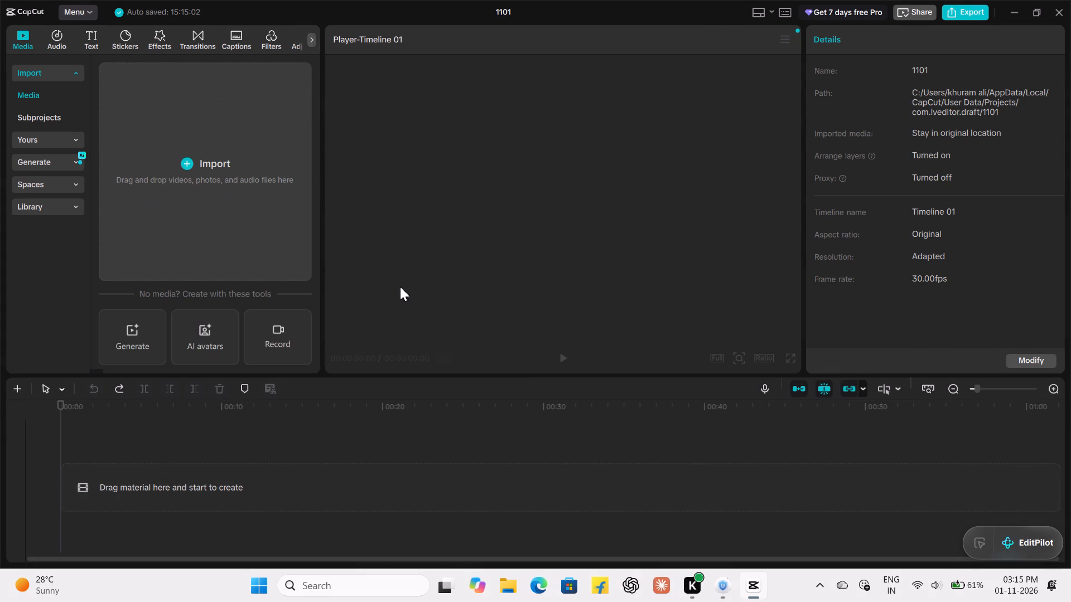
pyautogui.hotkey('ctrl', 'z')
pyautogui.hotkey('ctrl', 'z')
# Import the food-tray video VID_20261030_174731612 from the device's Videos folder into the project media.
pyautogui.click(220, 153)
pyautogui.click(190, 185)
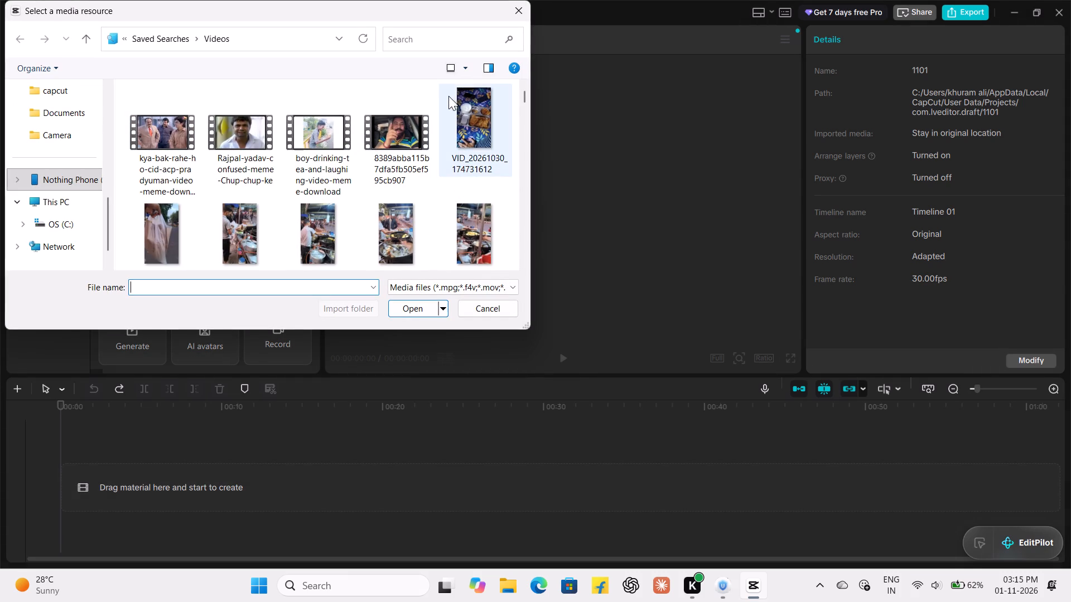
pyautogui.moveTo(446, 93); pyautogui.dragTo(457, 110)
pyautogui.click(415, 306)
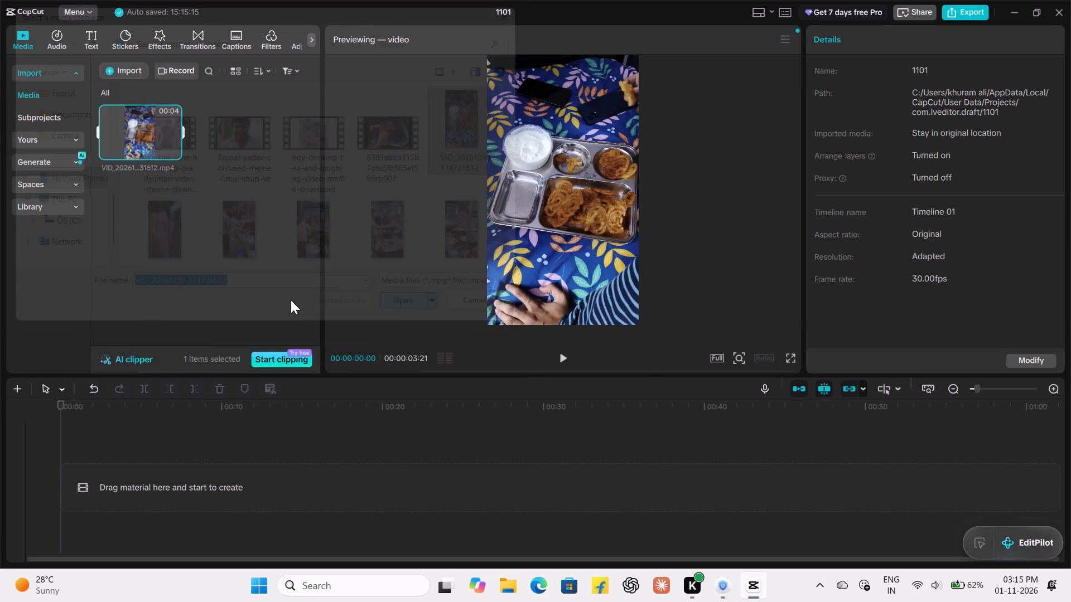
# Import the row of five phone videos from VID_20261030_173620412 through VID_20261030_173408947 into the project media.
pyautogui.click(124, 70)
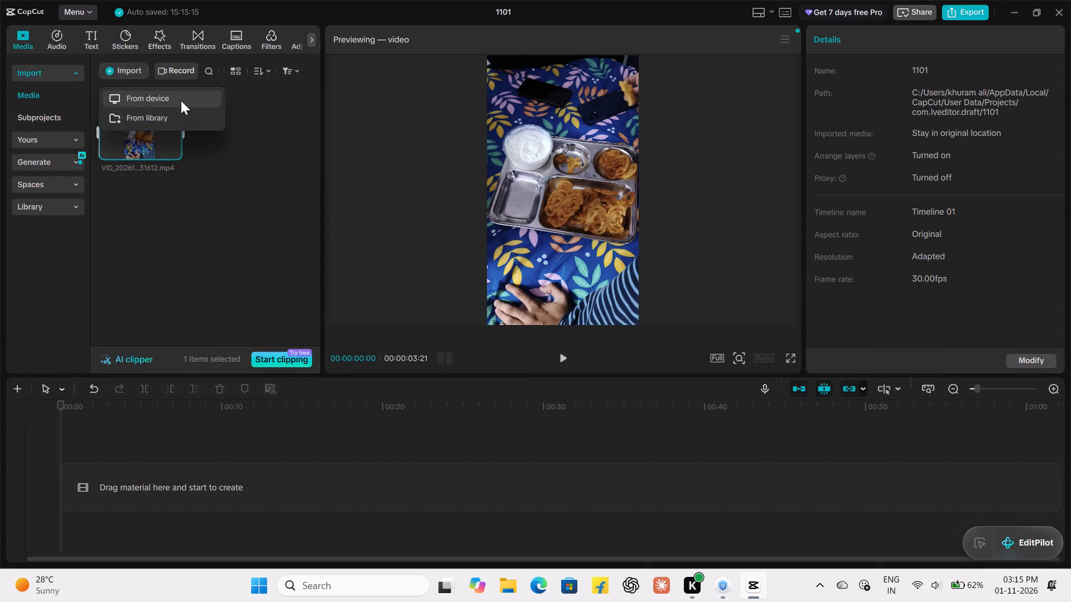
pyautogui.click(177, 92)
pyautogui.scroll(-1, 323, 200)
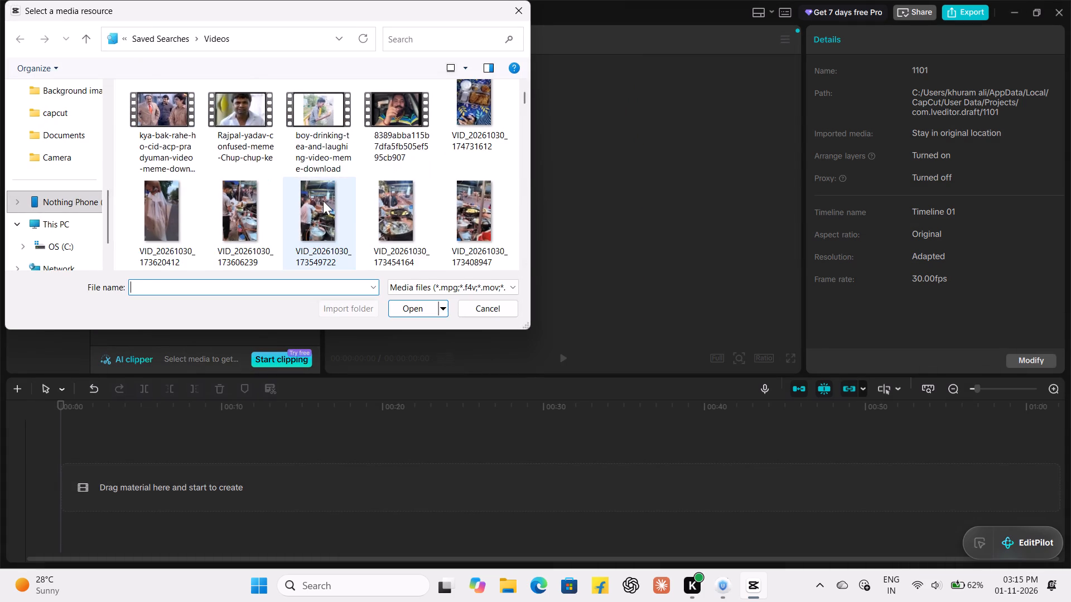
pyautogui.scroll(-1, 323, 201)
pyautogui.scroll(1, 321, 191)
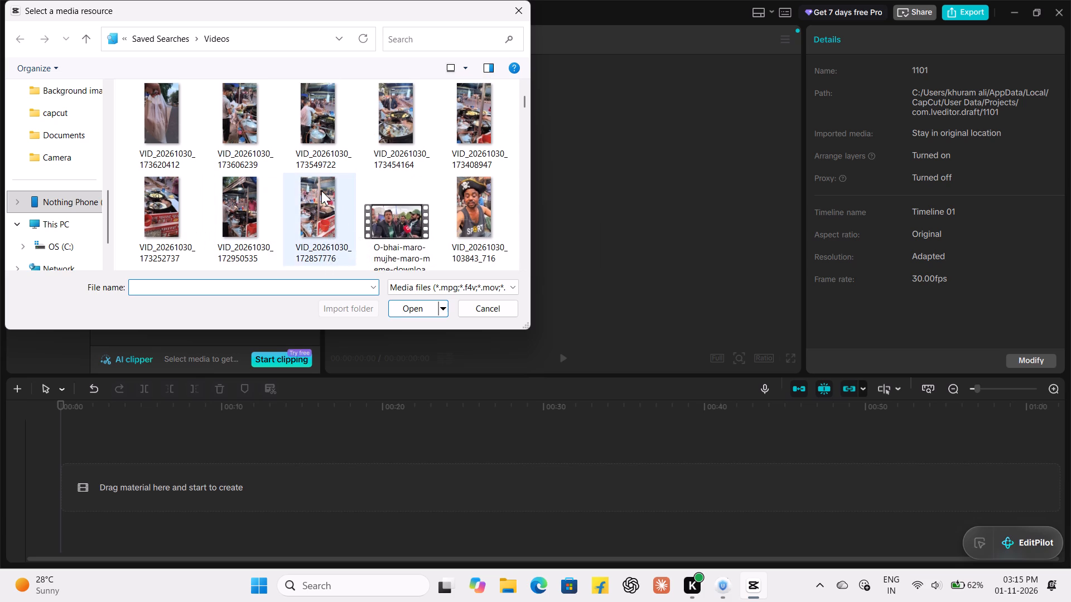
pyautogui.scroll(1, 252, 176)
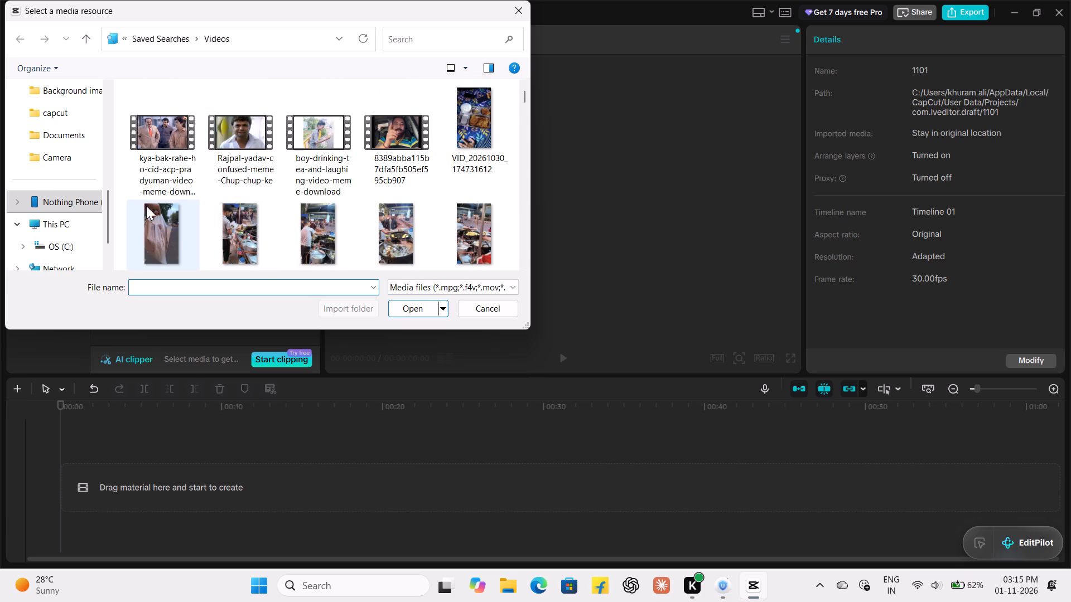
pyautogui.moveTo(124, 200); pyautogui.dragTo(466, 227)
pyautogui.scroll(-2, 468, 229)
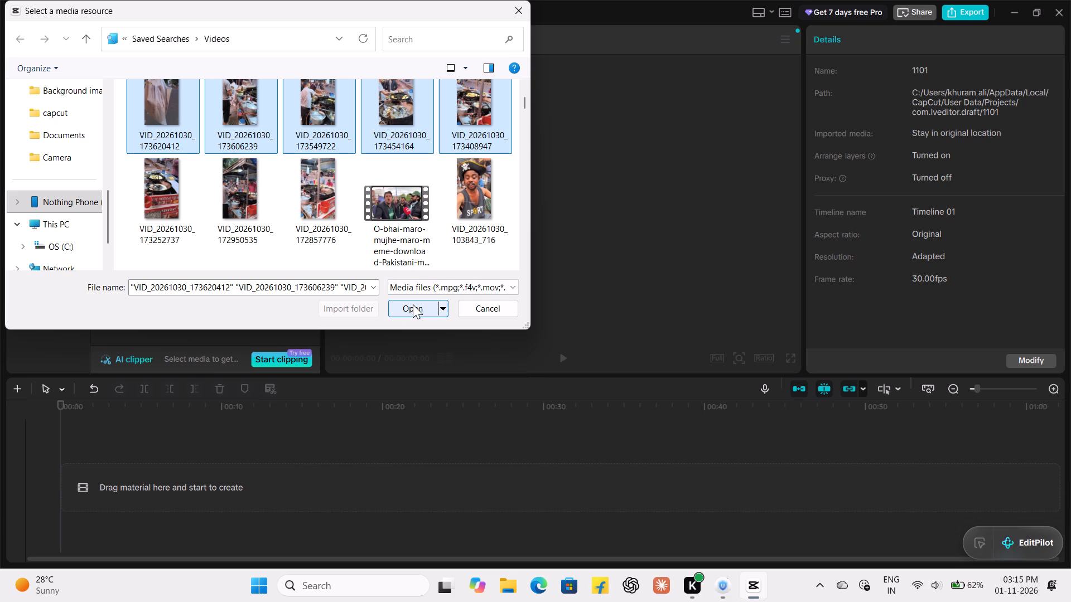
pyautogui.click(413, 304)
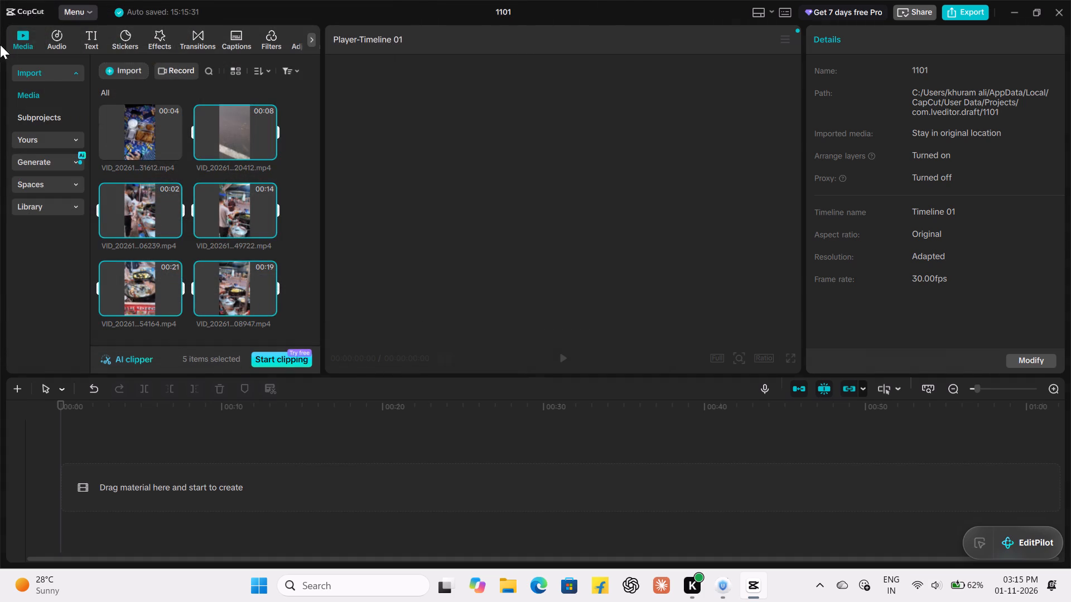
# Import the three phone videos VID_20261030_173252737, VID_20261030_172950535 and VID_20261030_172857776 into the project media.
pyautogui.click(123, 65)
pyautogui.click(125, 91)
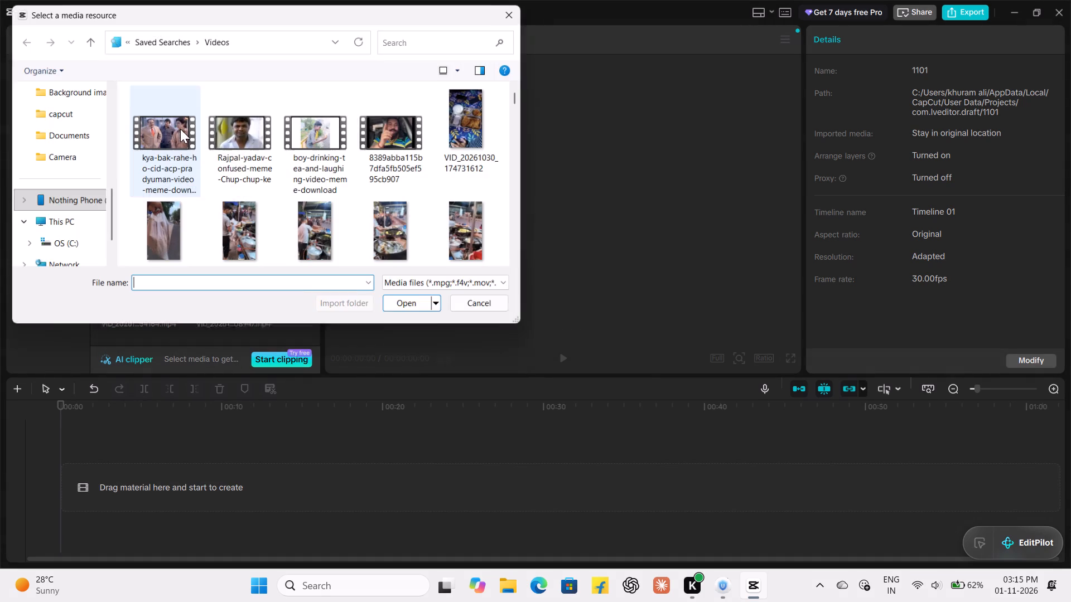
pyautogui.scroll(-1, 249, 172)
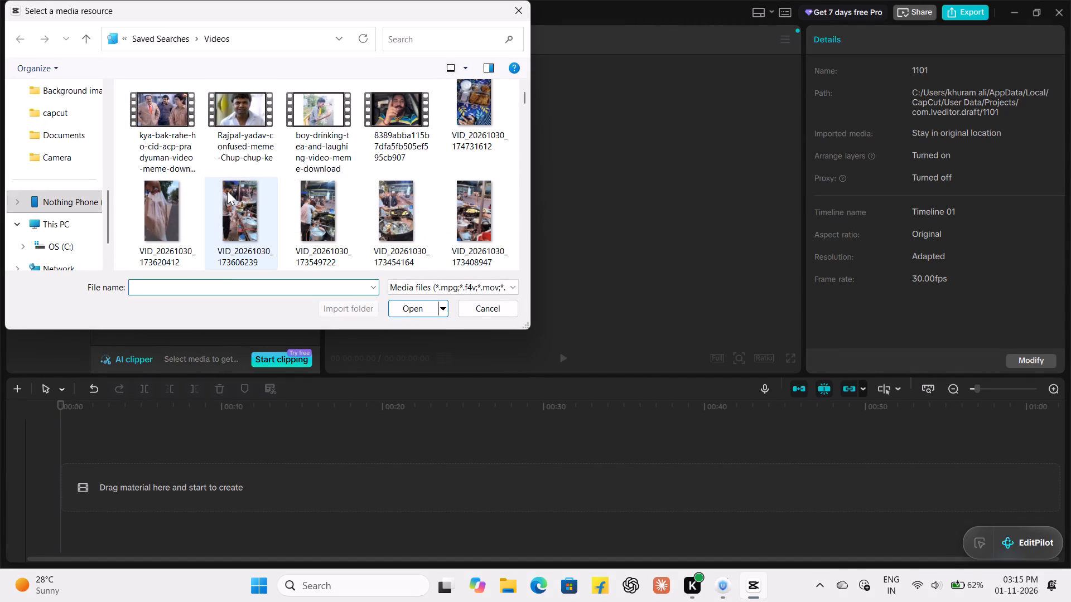
pyautogui.scroll(-1, 417, 146)
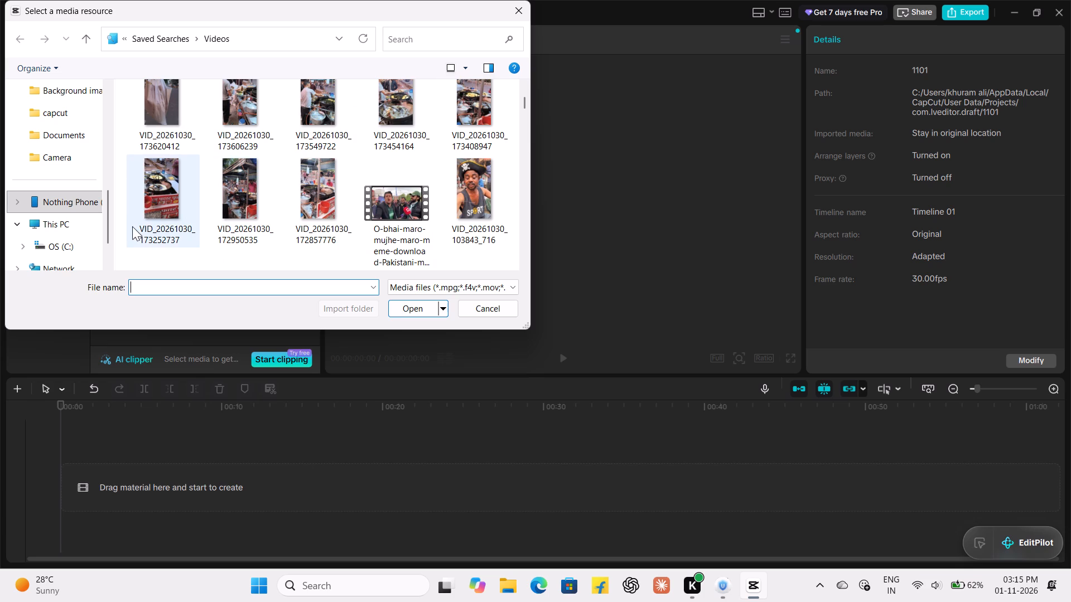
pyautogui.moveTo(125, 224); pyautogui.dragTo(323, 219)
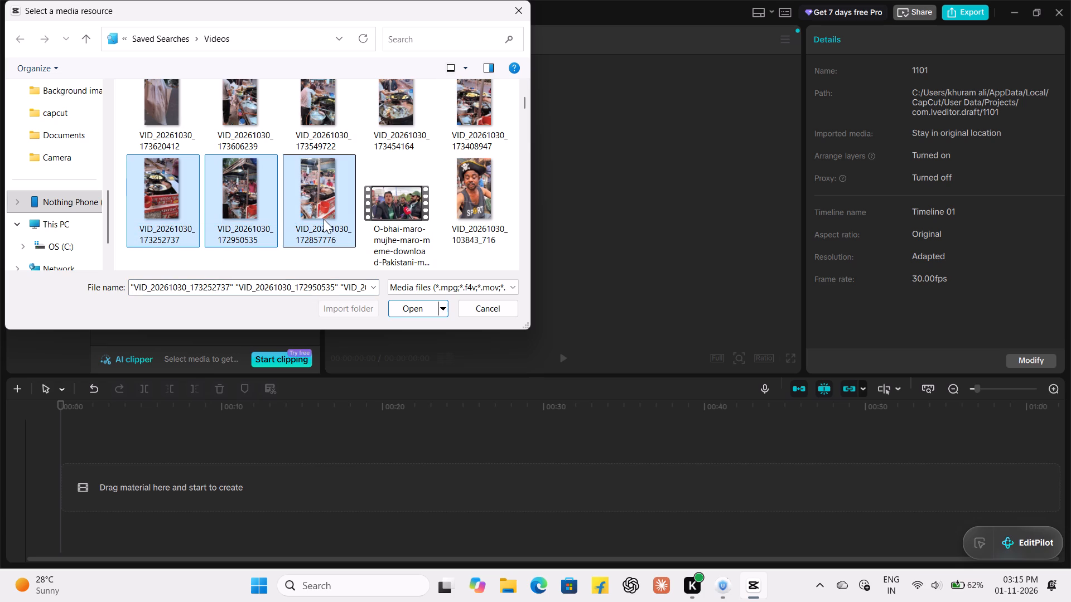
pyautogui.scroll(-2, 324, 217)
pyautogui.scroll(2, 324, 217)
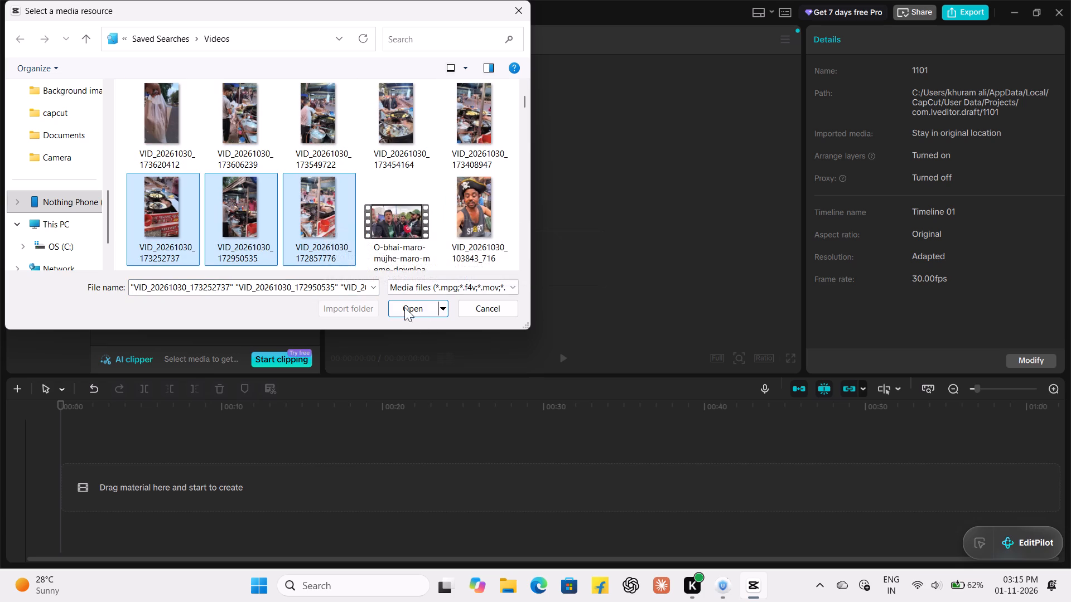
pyautogui.click(404, 304)
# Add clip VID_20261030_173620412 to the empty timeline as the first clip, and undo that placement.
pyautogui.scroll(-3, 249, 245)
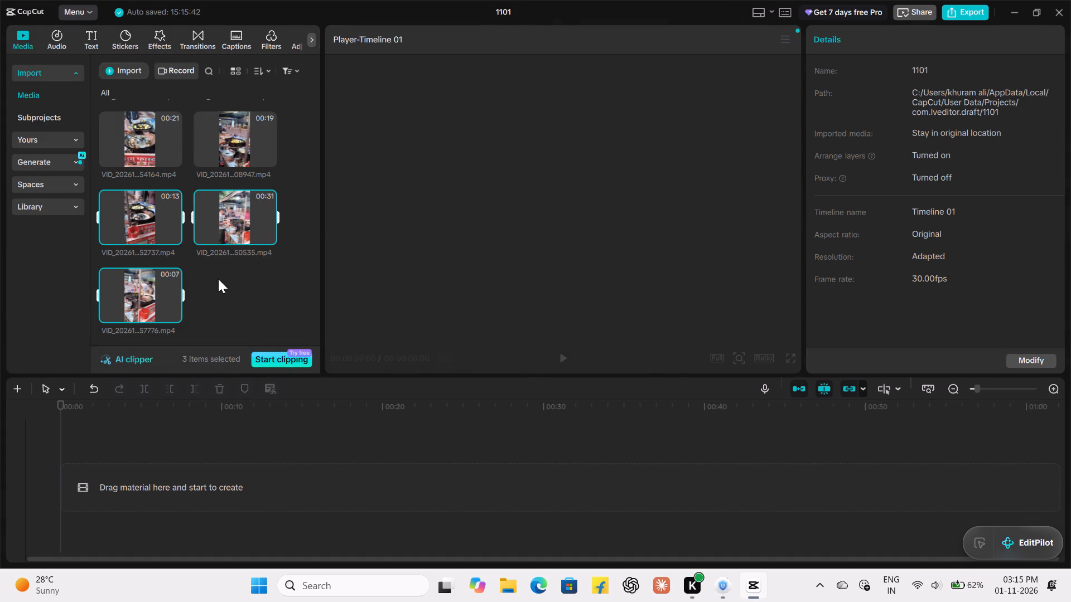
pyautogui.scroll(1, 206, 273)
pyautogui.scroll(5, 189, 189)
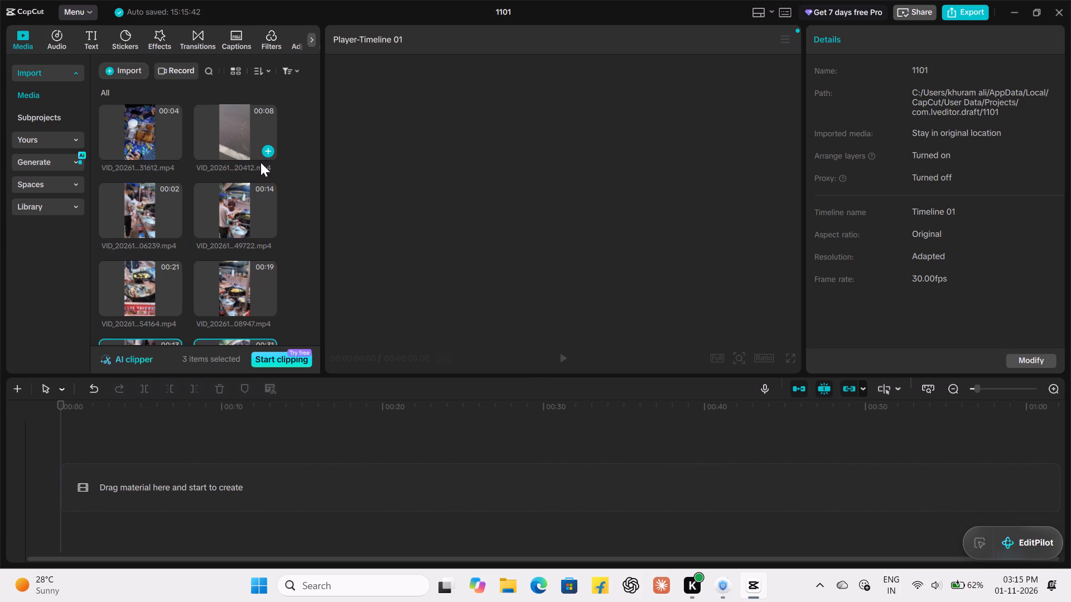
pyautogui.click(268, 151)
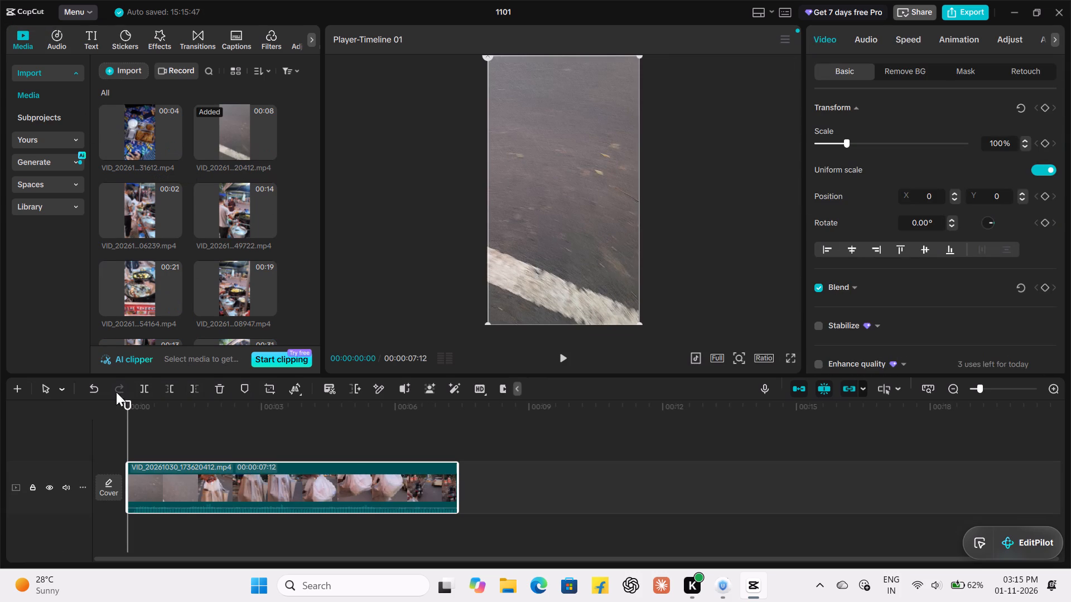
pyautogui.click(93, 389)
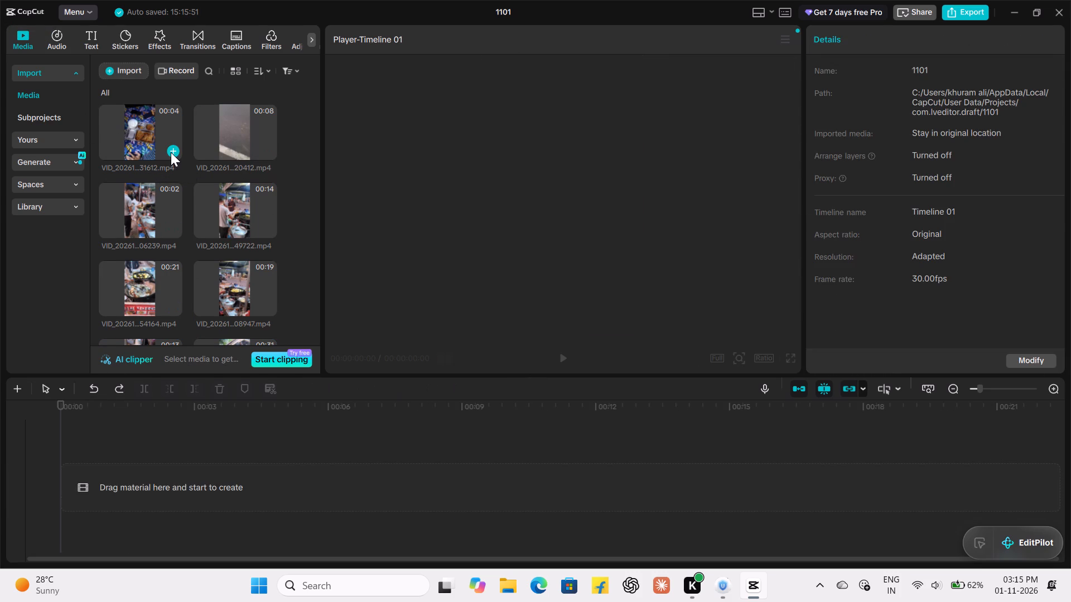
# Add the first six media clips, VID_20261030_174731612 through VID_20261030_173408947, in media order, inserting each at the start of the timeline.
pyautogui.click(171, 152)
pyautogui.click(266, 149)
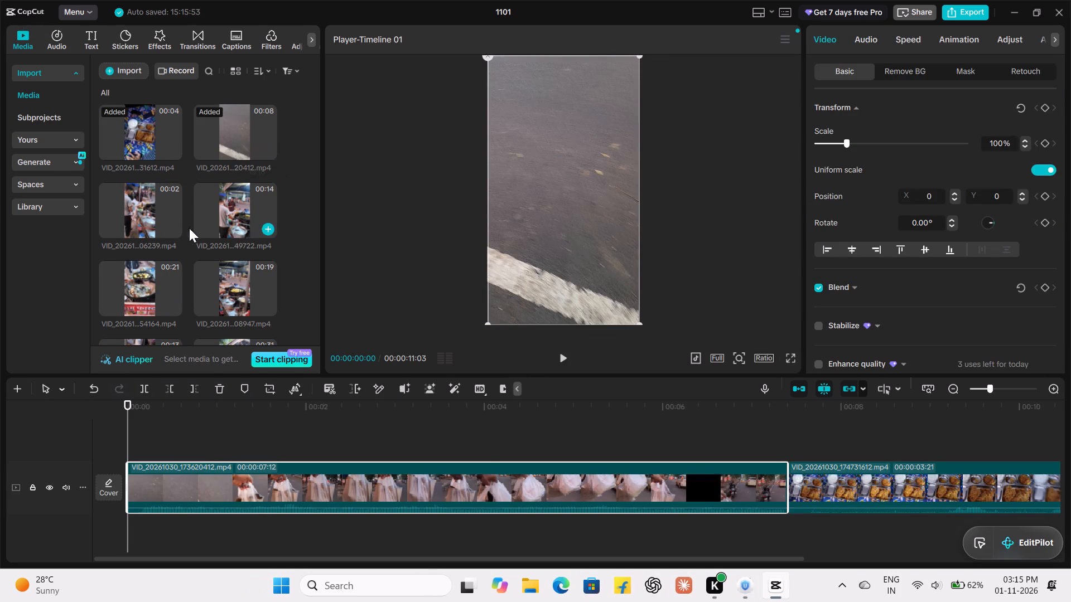
pyautogui.click(174, 229)
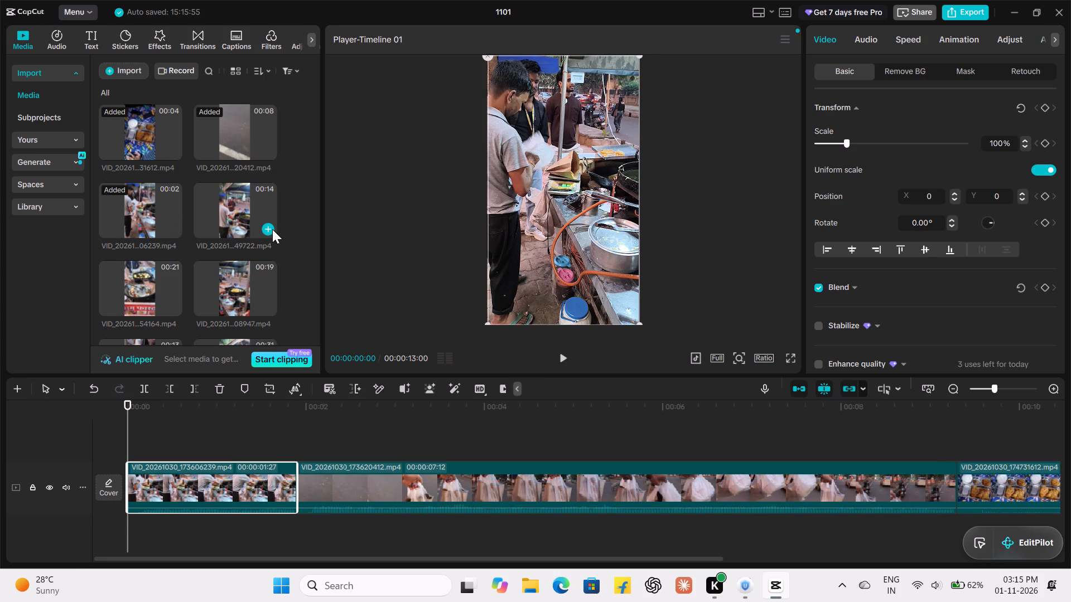
pyautogui.click(271, 229)
pyautogui.click(172, 306)
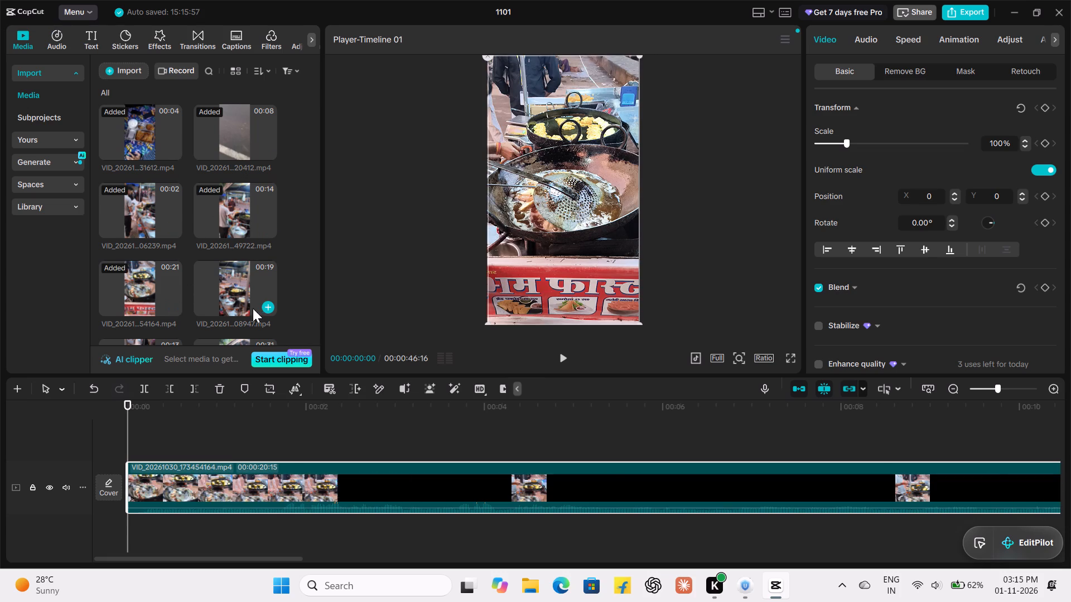
pyautogui.click(264, 309)
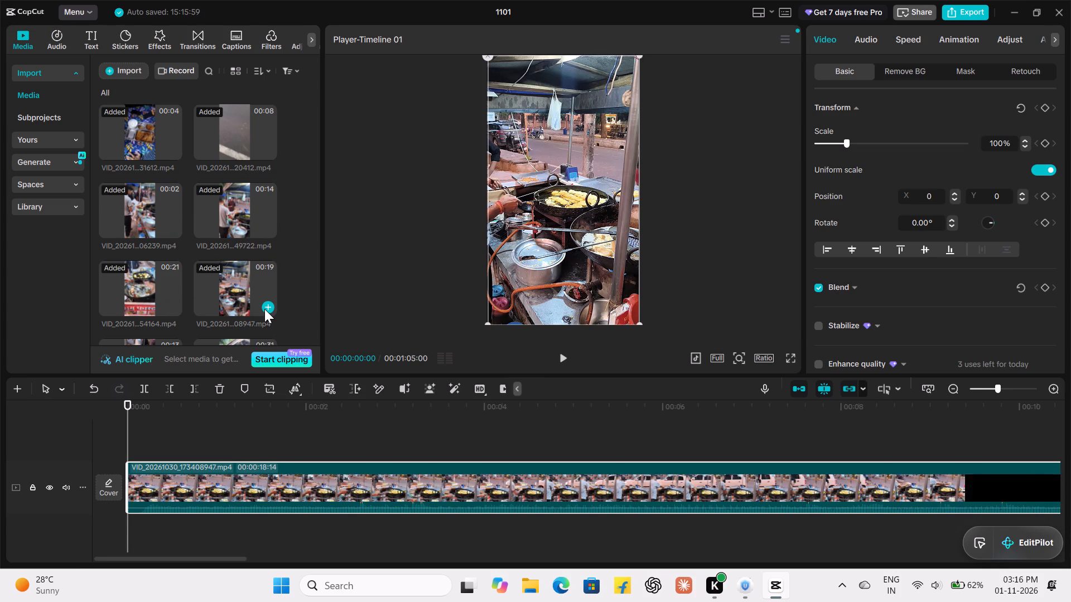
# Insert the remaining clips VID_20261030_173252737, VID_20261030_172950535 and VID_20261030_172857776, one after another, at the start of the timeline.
pyautogui.scroll(-1, 264, 309)
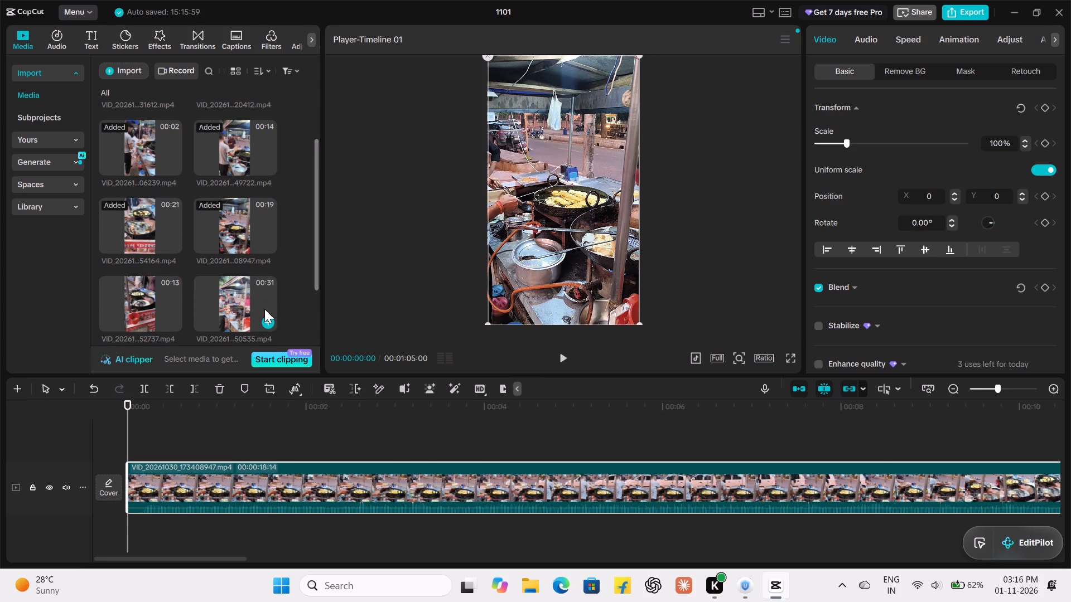
pyautogui.scroll(-3, 264, 309)
pyautogui.scroll(4, 264, 309)
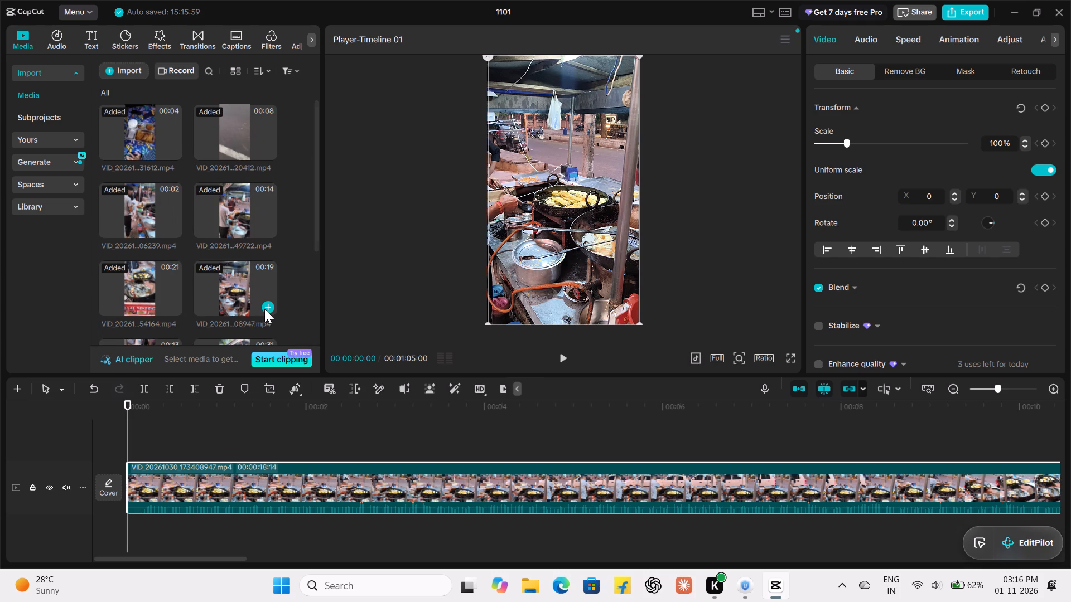
pyautogui.scroll(1, 262, 308)
pyautogui.scroll(-1, 203, 313)
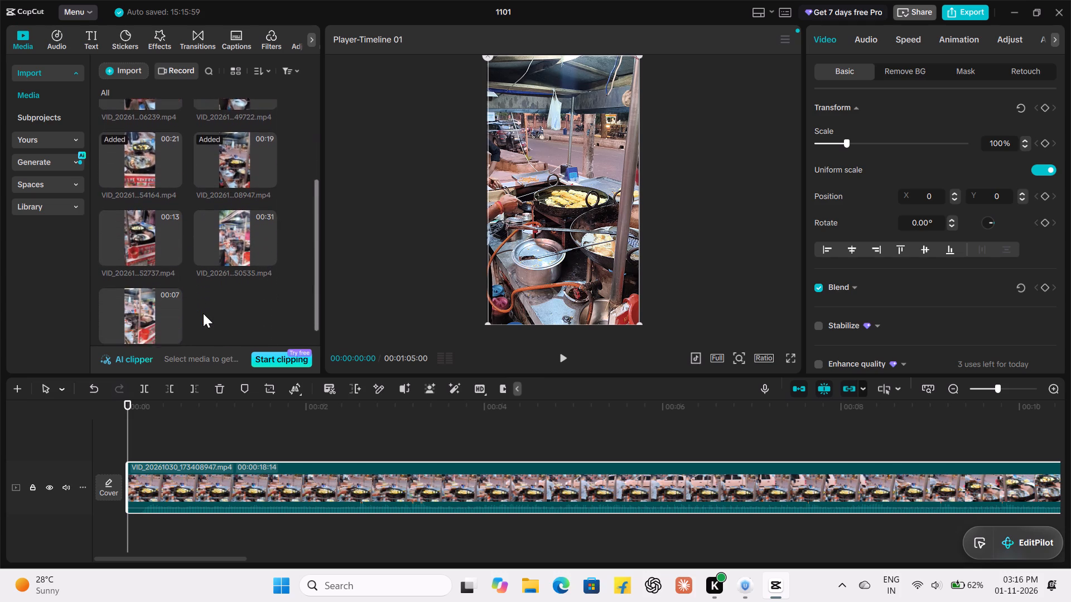
pyautogui.scroll(-1, 203, 313)
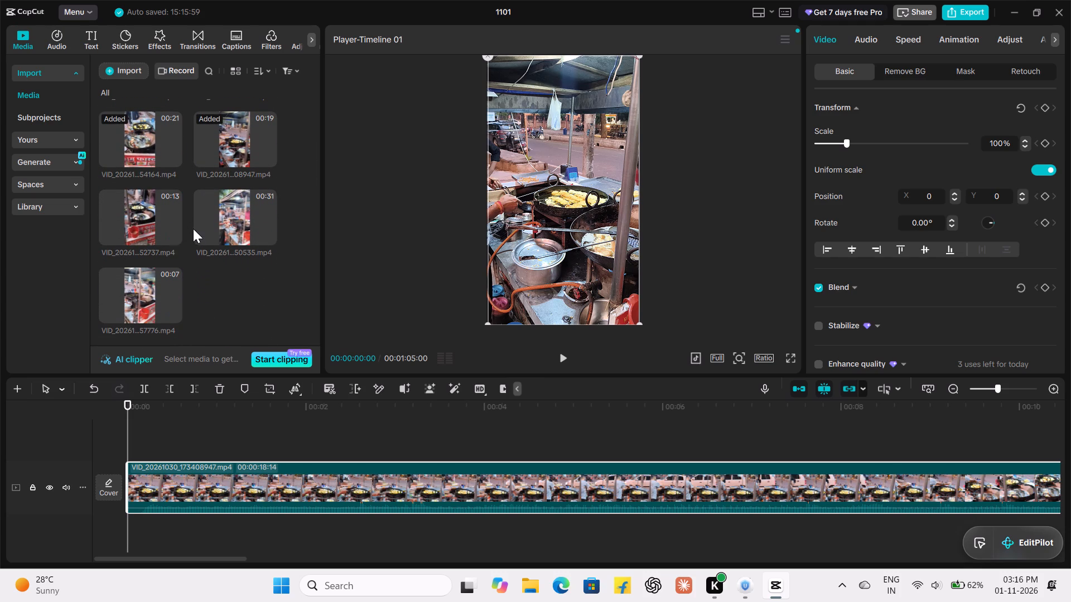
pyautogui.click(173, 235)
pyautogui.click(268, 233)
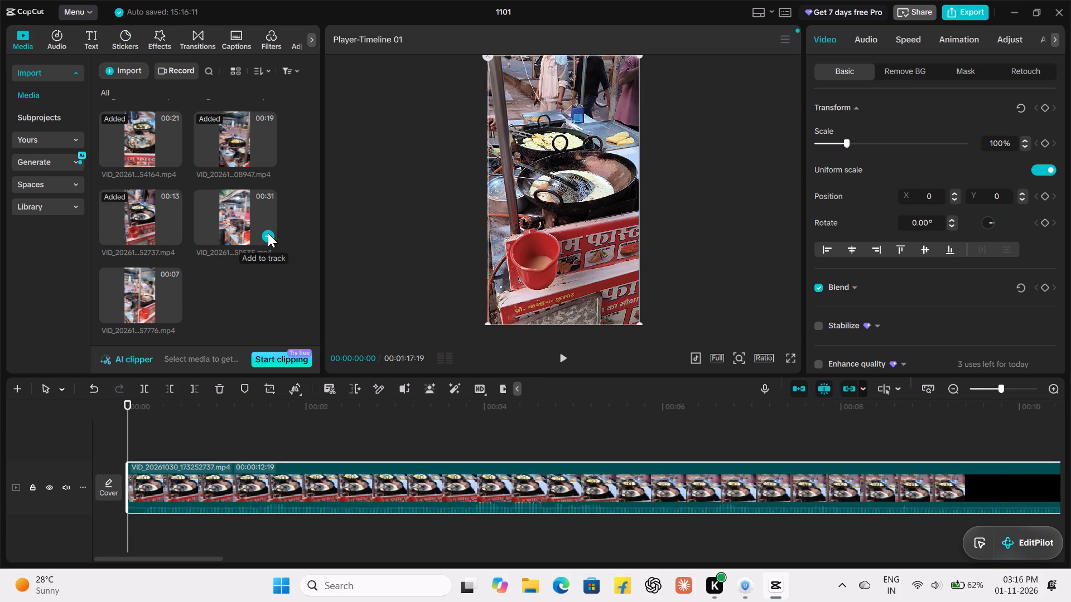
pyautogui.click(172, 313)
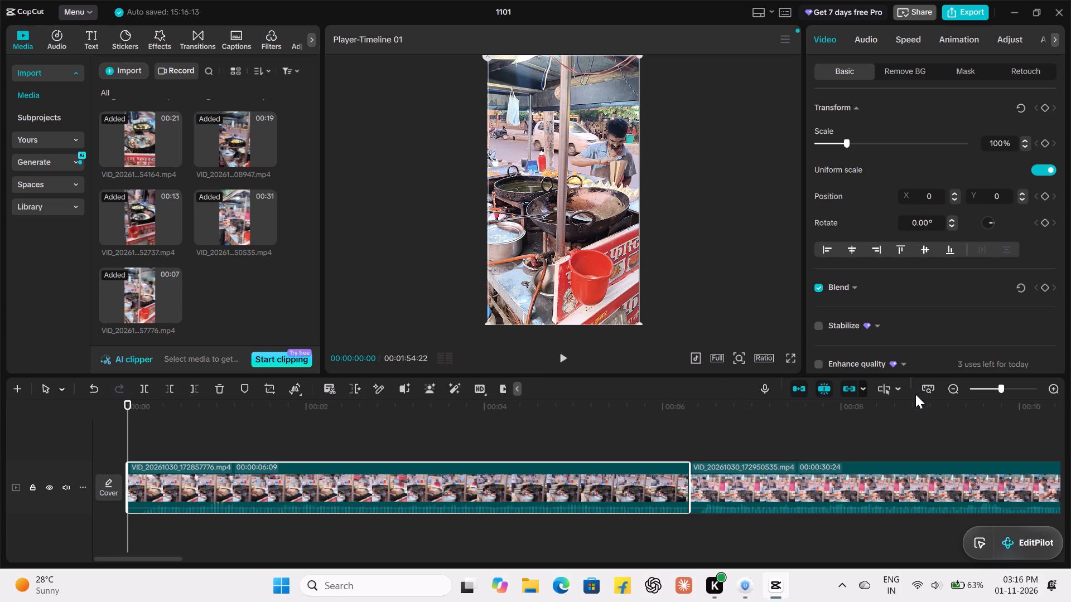
# Select all nine video clips on the timeline together.
pyautogui.moveTo(1002, 387); pyautogui.dragTo(993, 387)
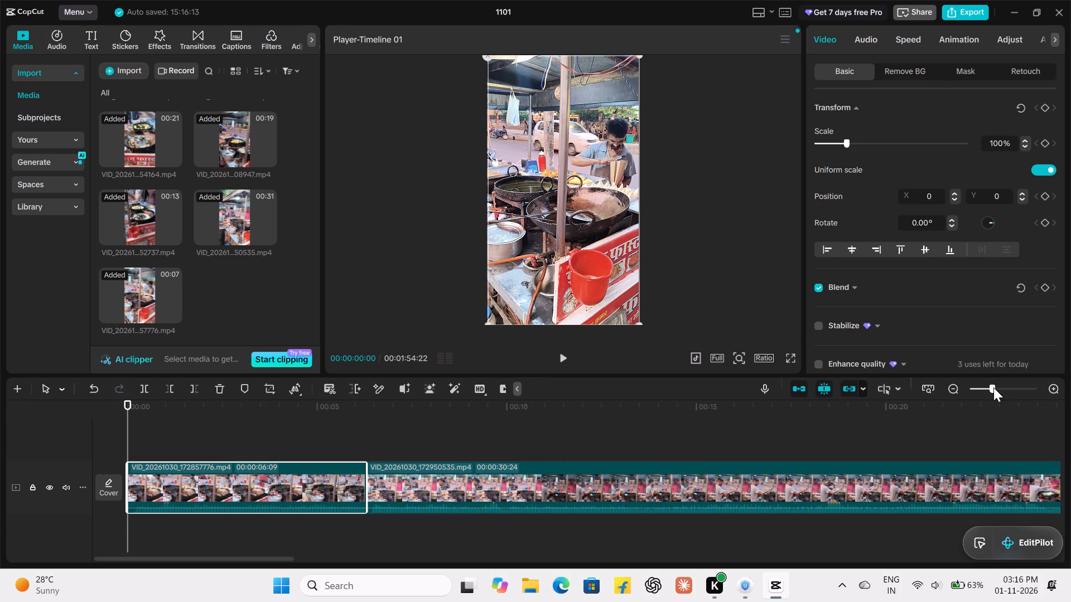
pyautogui.moveTo(993, 387); pyautogui.dragTo(990, 390)
pyautogui.click(814, 502)
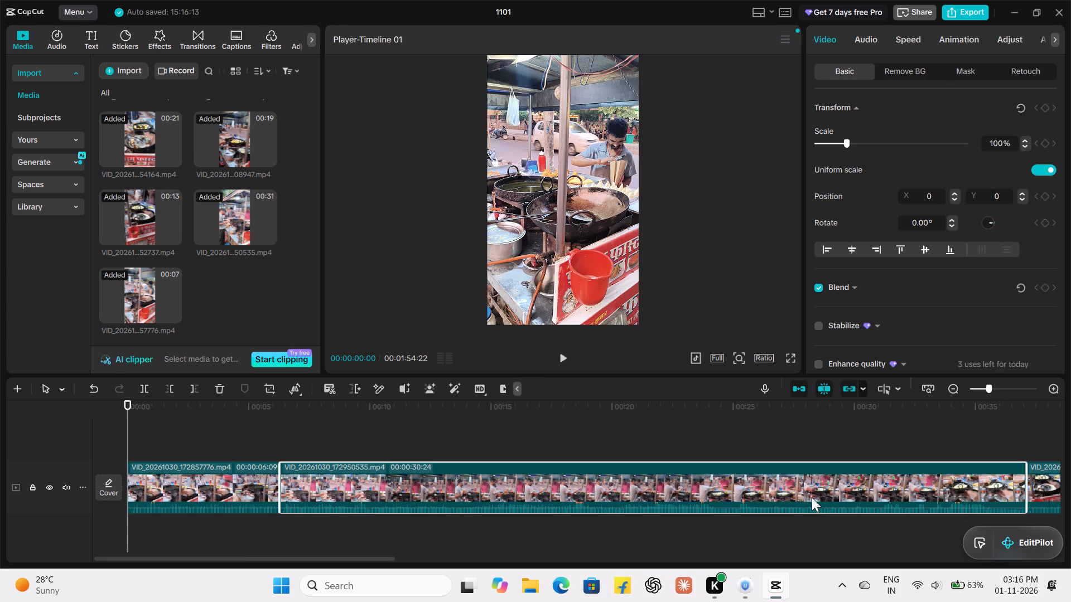
pyautogui.keyDown('ctrl'); pyautogui.scroll(-9, 812, 497); pyautogui.keyUp('ctrl')
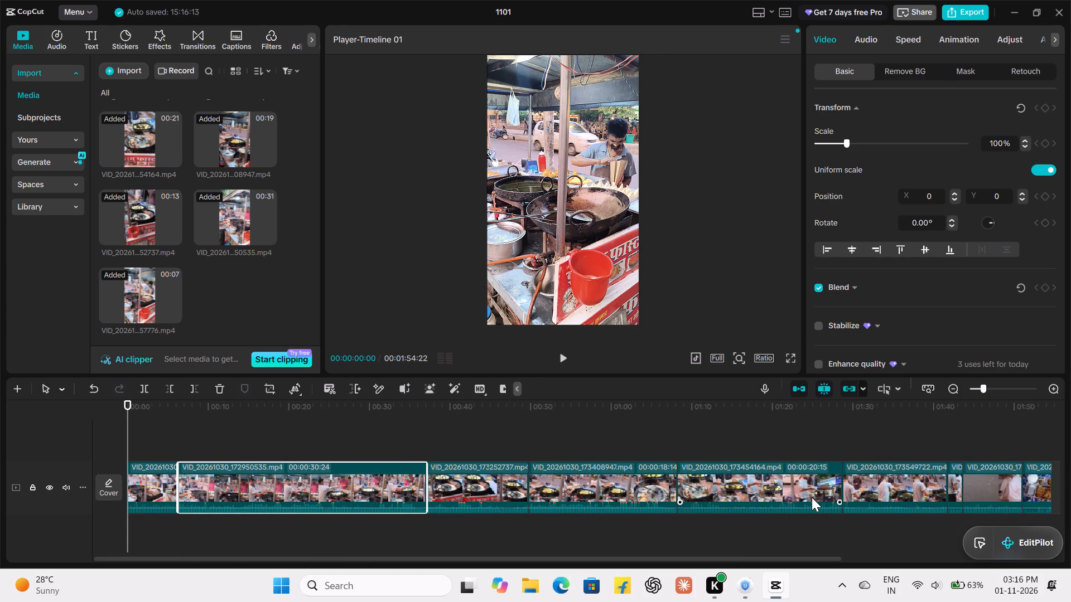
pyautogui.keyDown('ctrl'); pyautogui.scroll(-4, 812, 497); pyautogui.keyUp('ctrl')
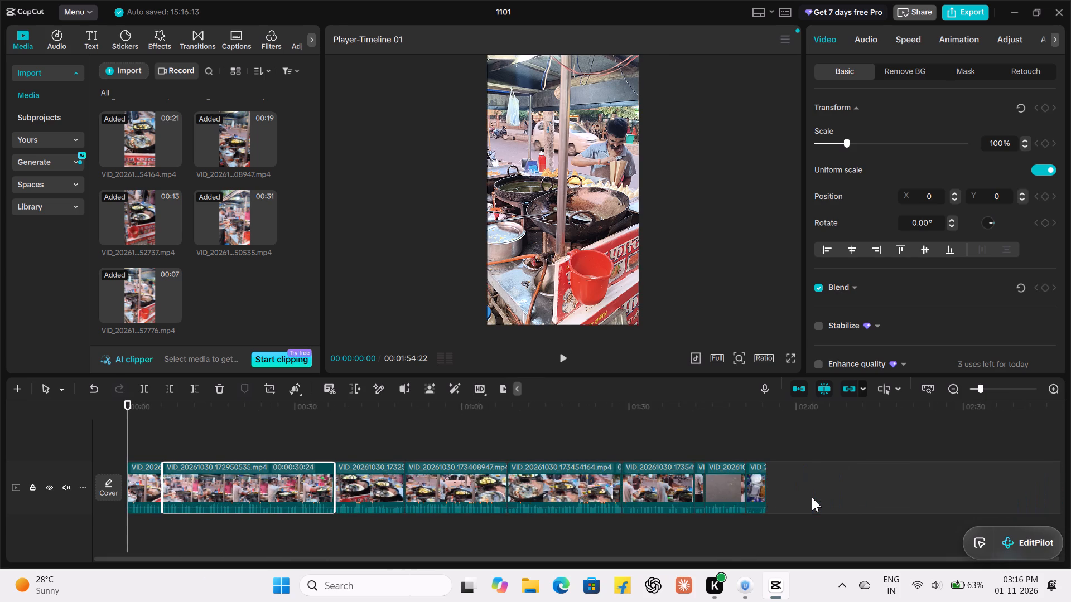
pyautogui.keyDown('ctrl'); pyautogui.scroll(2, 812, 497); pyautogui.keyUp('ctrl')
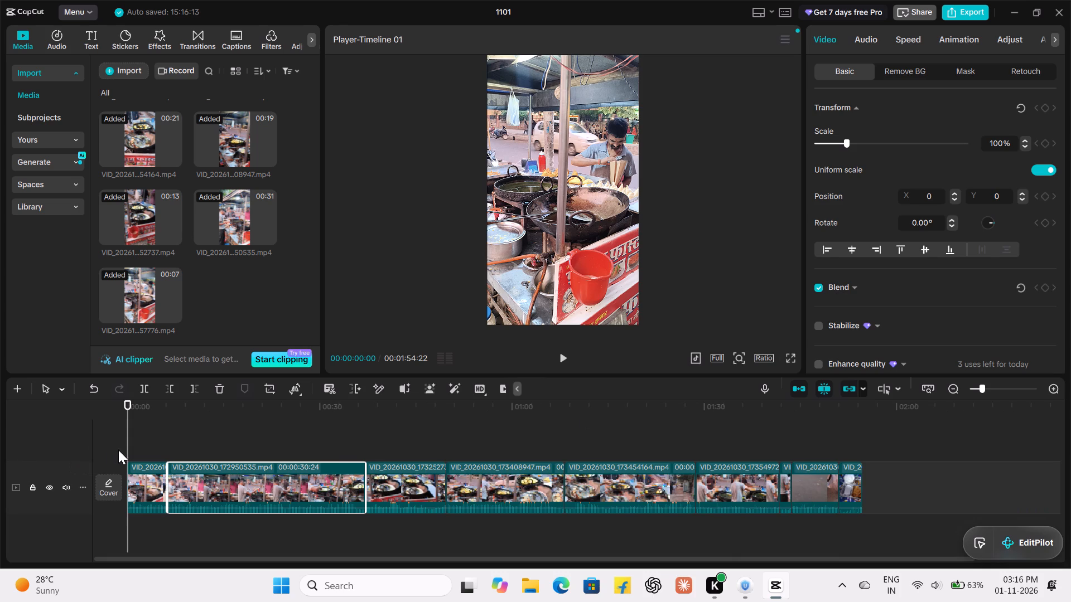
pyautogui.moveTo(118, 450); pyautogui.dragTo(865, 533)
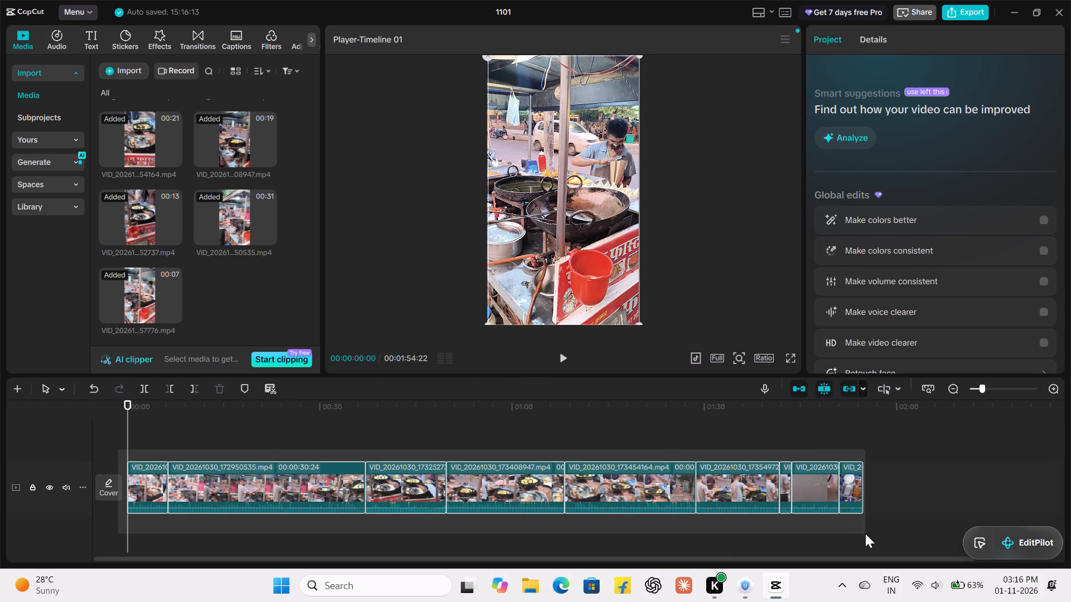
pyautogui.moveTo(865, 533); pyautogui.dragTo(879, 533)
pyautogui.moveTo(879, 533); pyautogui.dragTo(884, 533)
# Set the project's aspect ratio to 9:16.
pyautogui.click(766, 356)
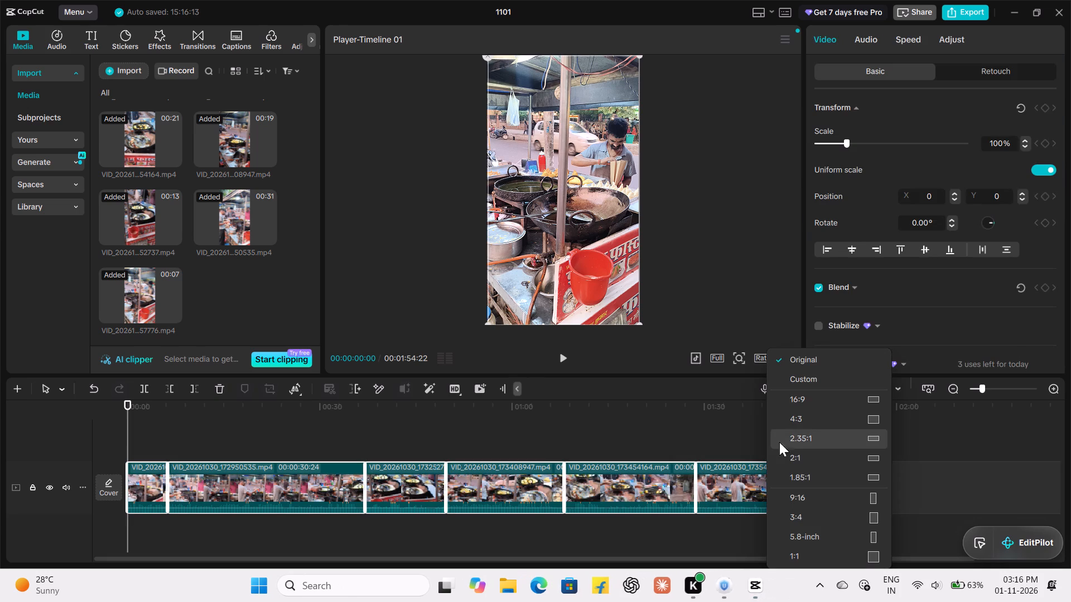
pyautogui.click(801, 498)
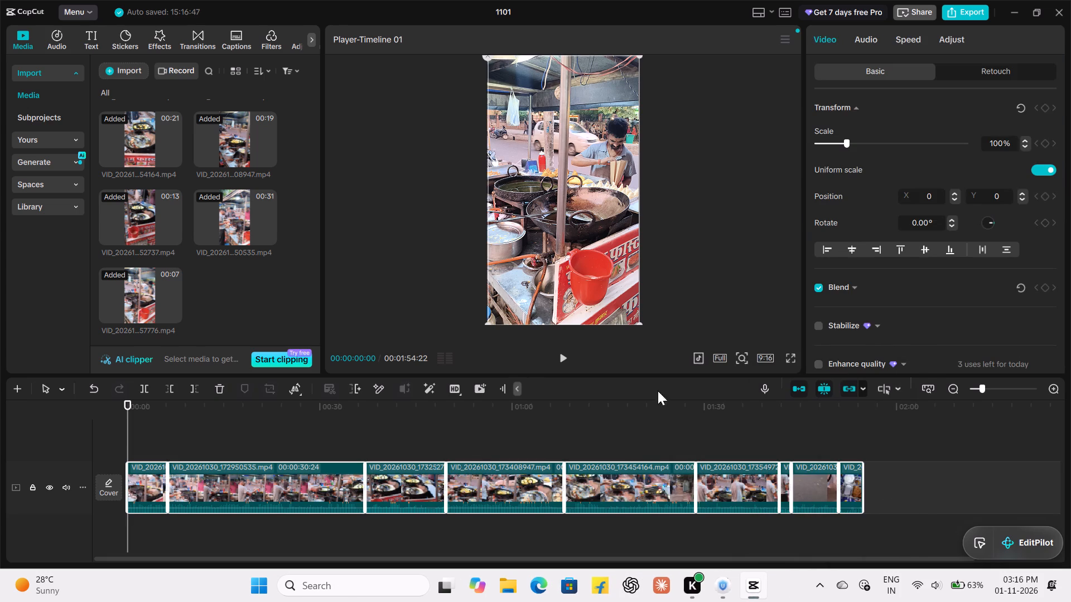
# Compare the YouTube Shorts and Instagram Reels social media preview overlays on the player, and keep YouTube Shorts.
pyautogui.click(700, 360)
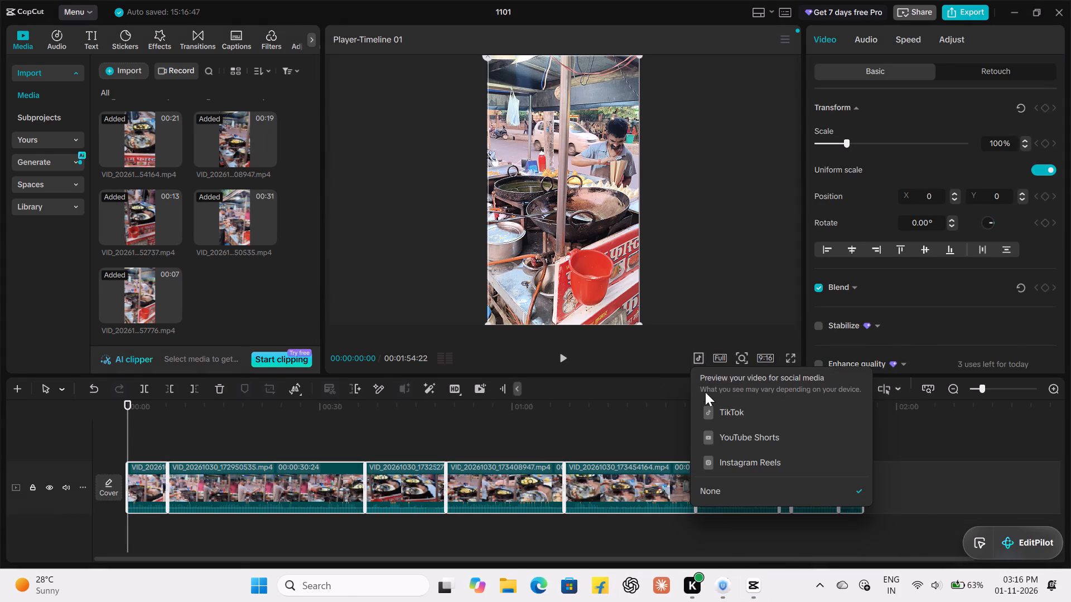
pyautogui.click(725, 441)
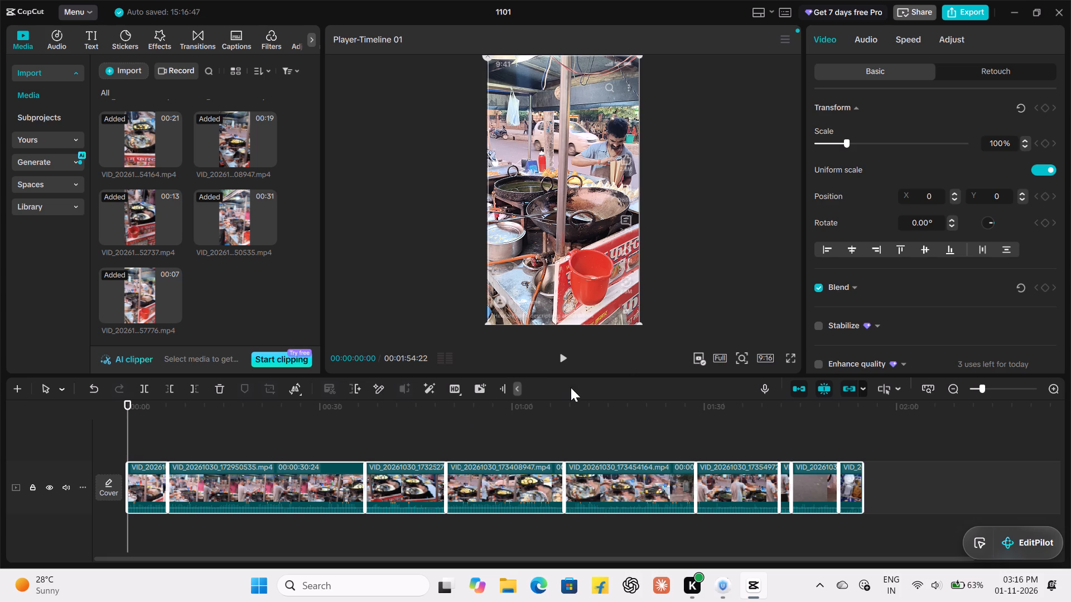
pyautogui.click(702, 359)
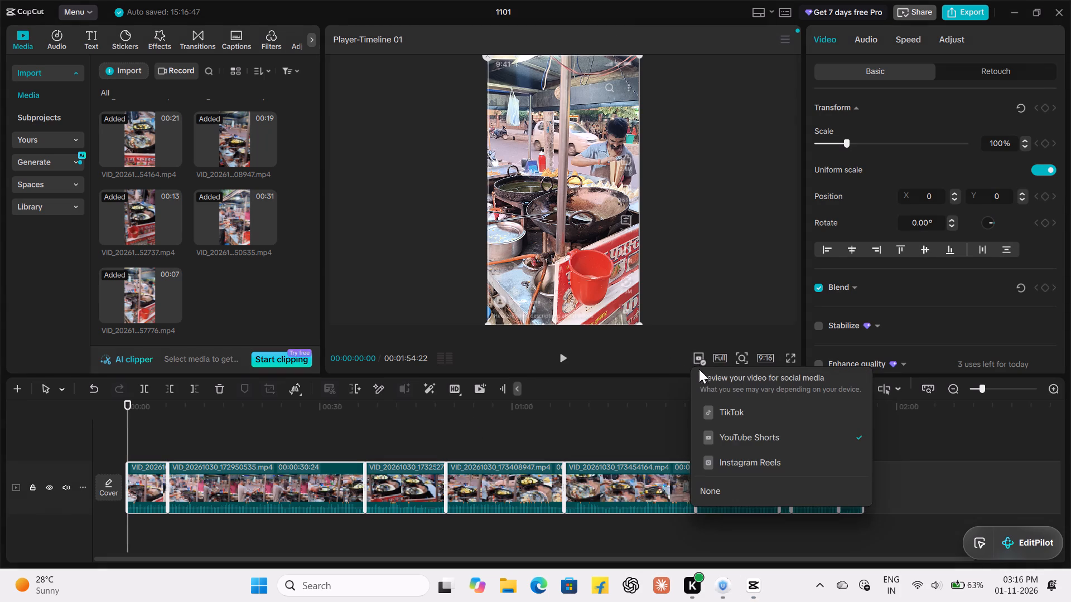
pyautogui.click(729, 460)
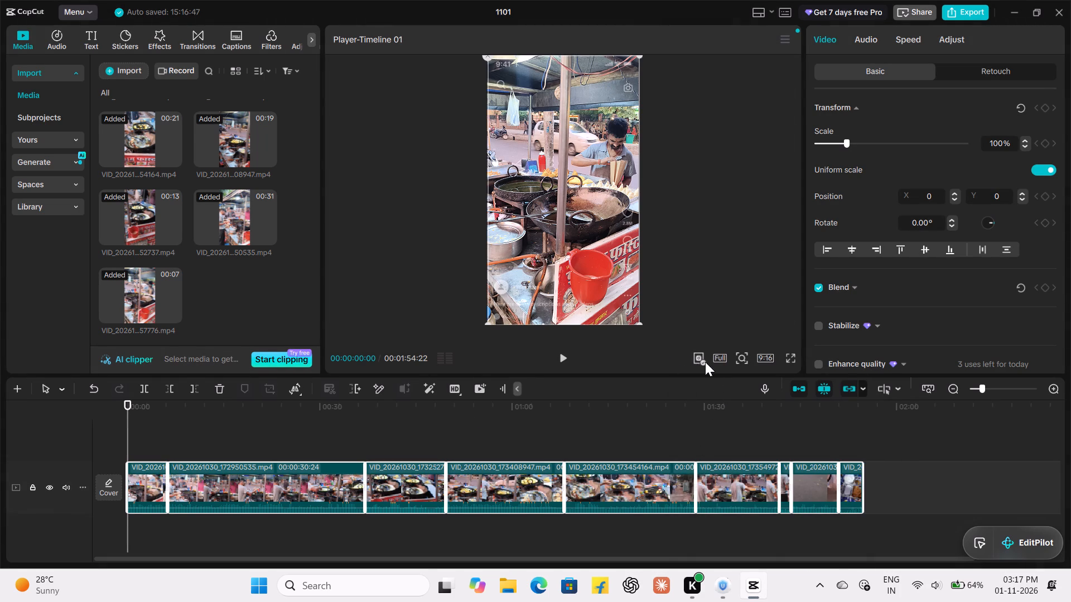
pyautogui.click(699, 358)
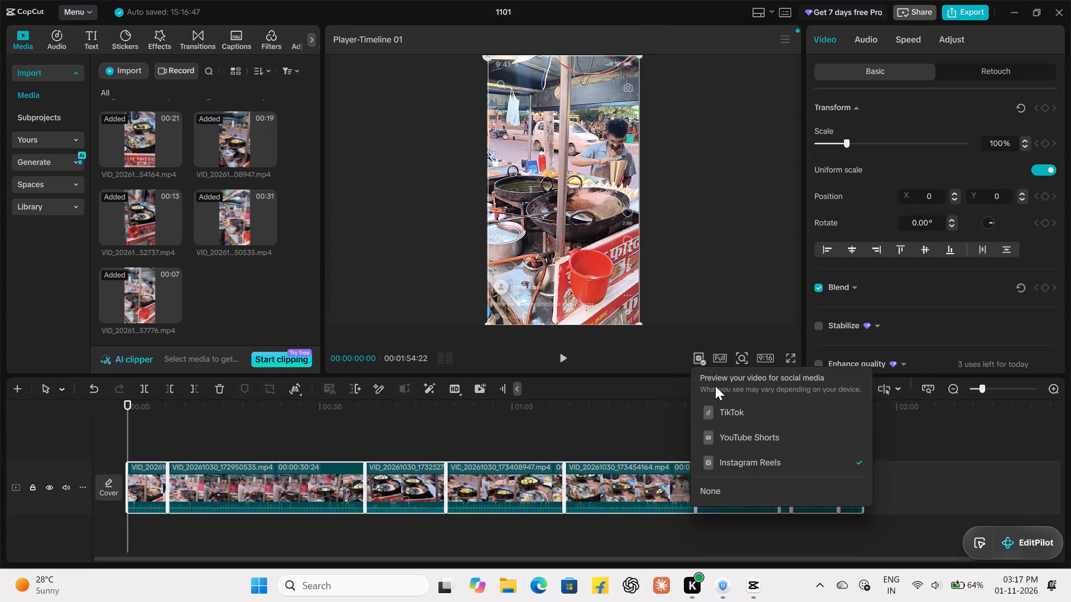
pyautogui.click(740, 437)
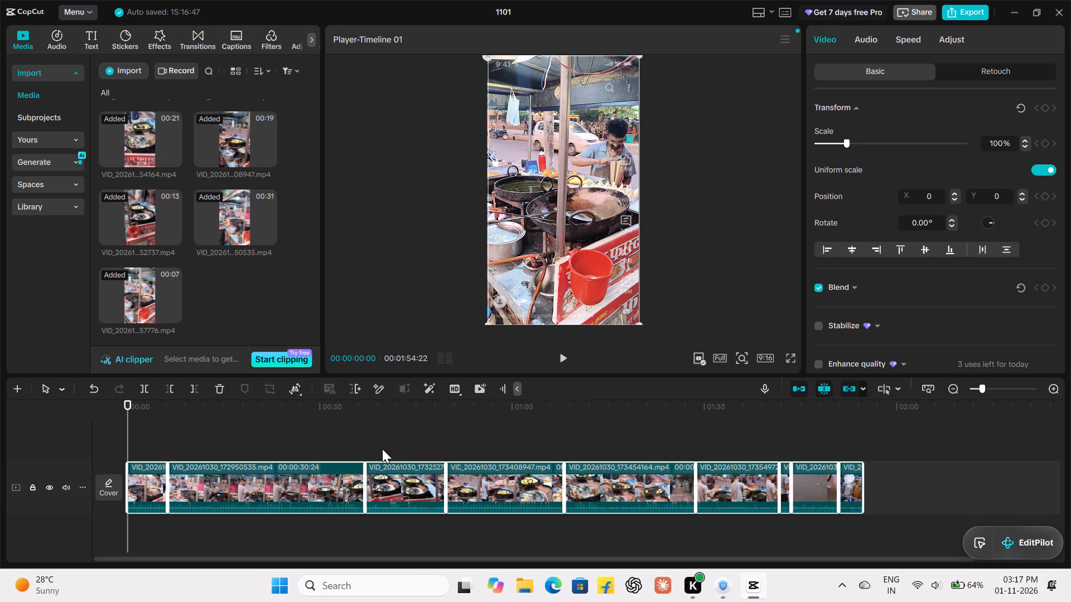
# Extract the audio from all nine selected video clips onto a separate audio track.
pyautogui.rightClick(257, 486)
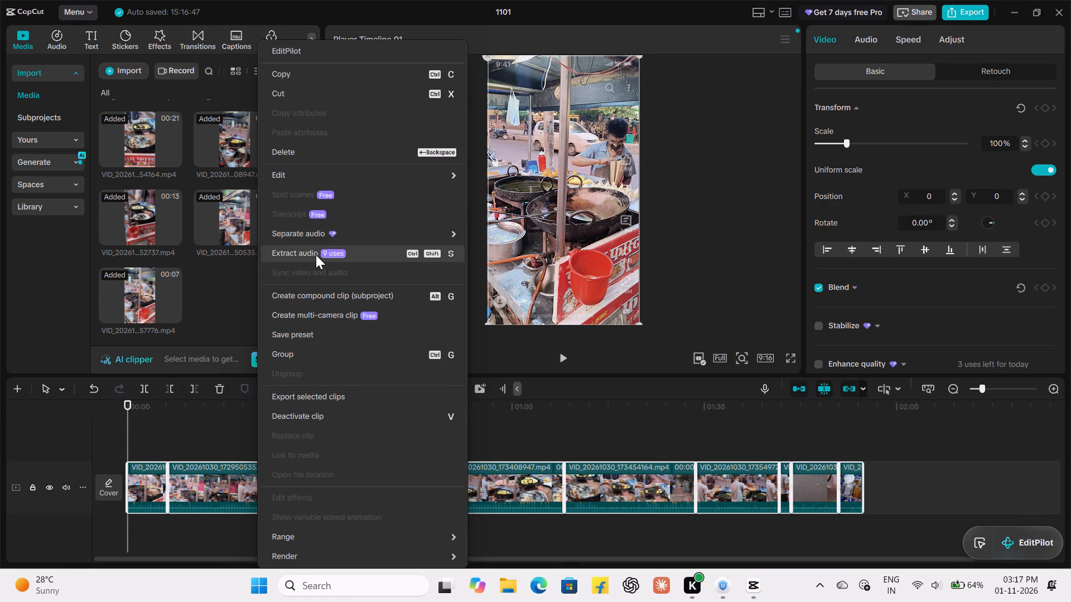
pyautogui.click(316, 255)
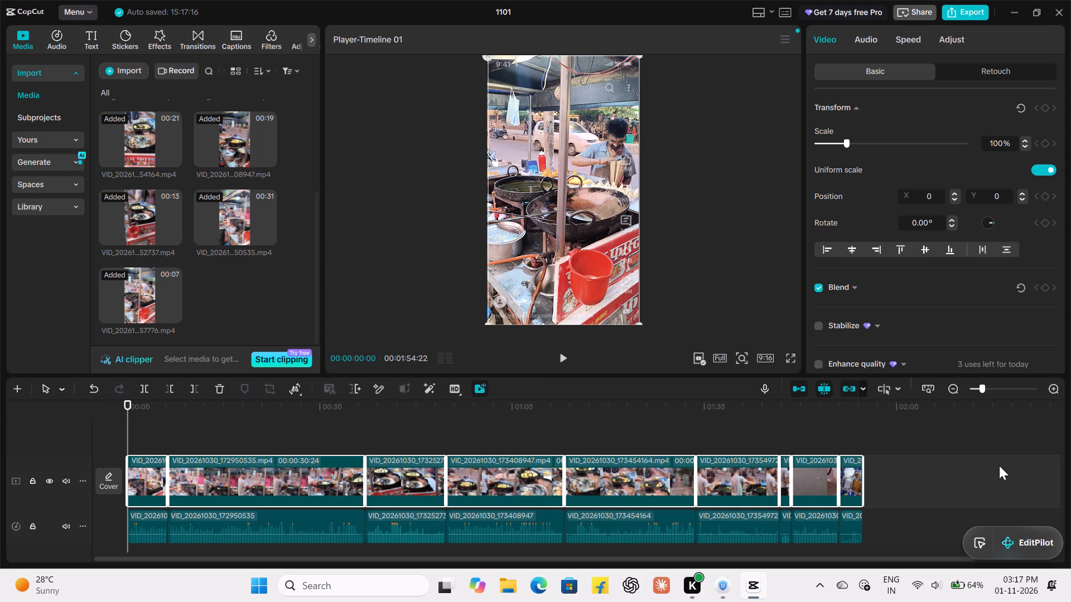
# Delete all the extracted audio clips from the track below the videos.
pyautogui.click(914, 496)
pyautogui.scroll(-2, 888, 517)
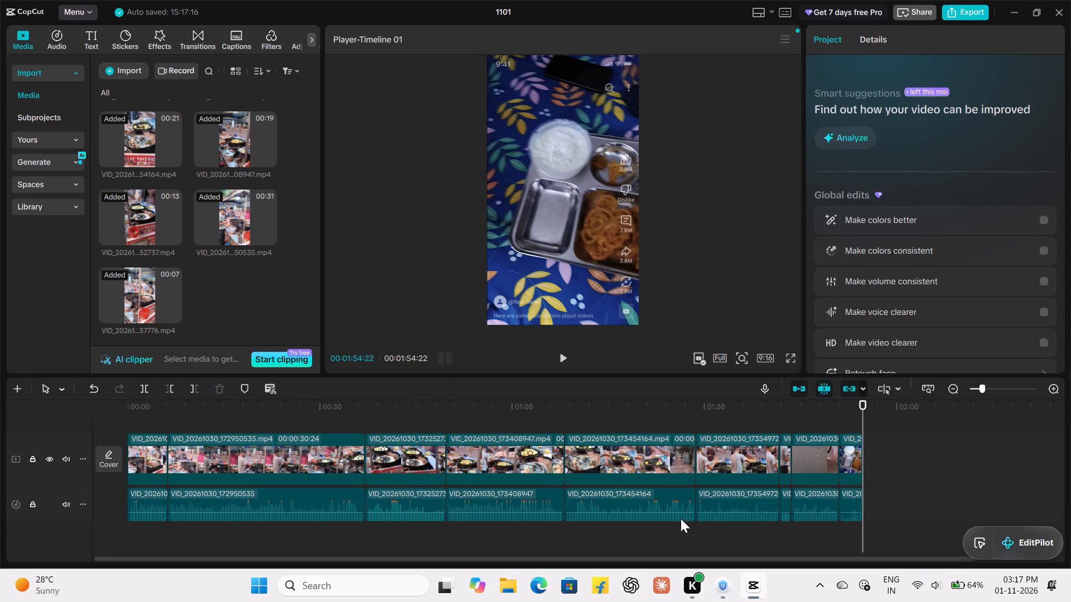
pyautogui.moveTo(115, 530); pyautogui.dragTo(689, 502)
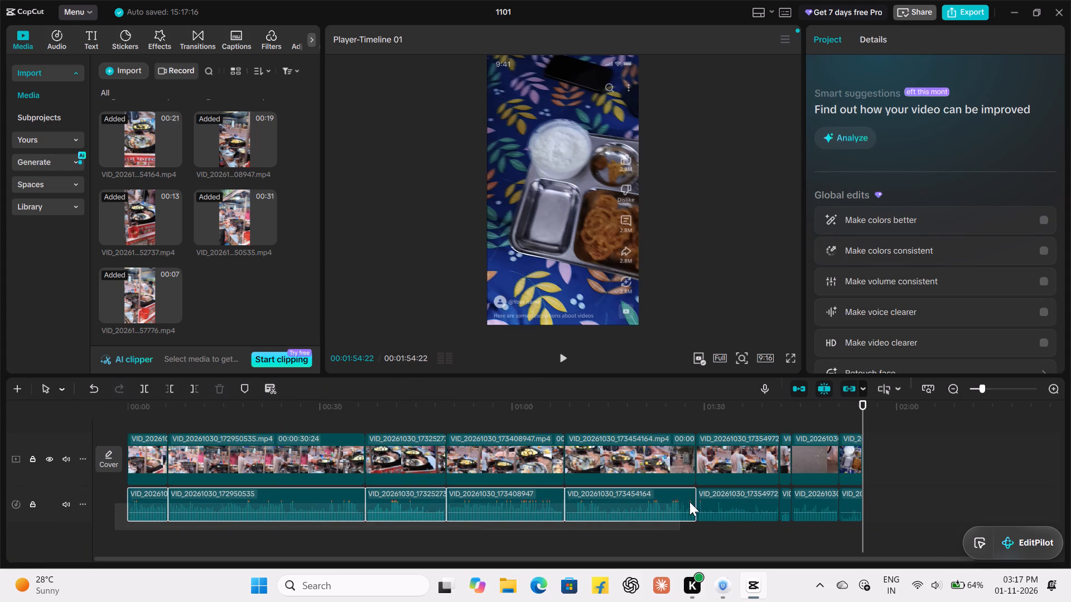
pyautogui.moveTo(689, 502); pyautogui.dragTo(846, 503)
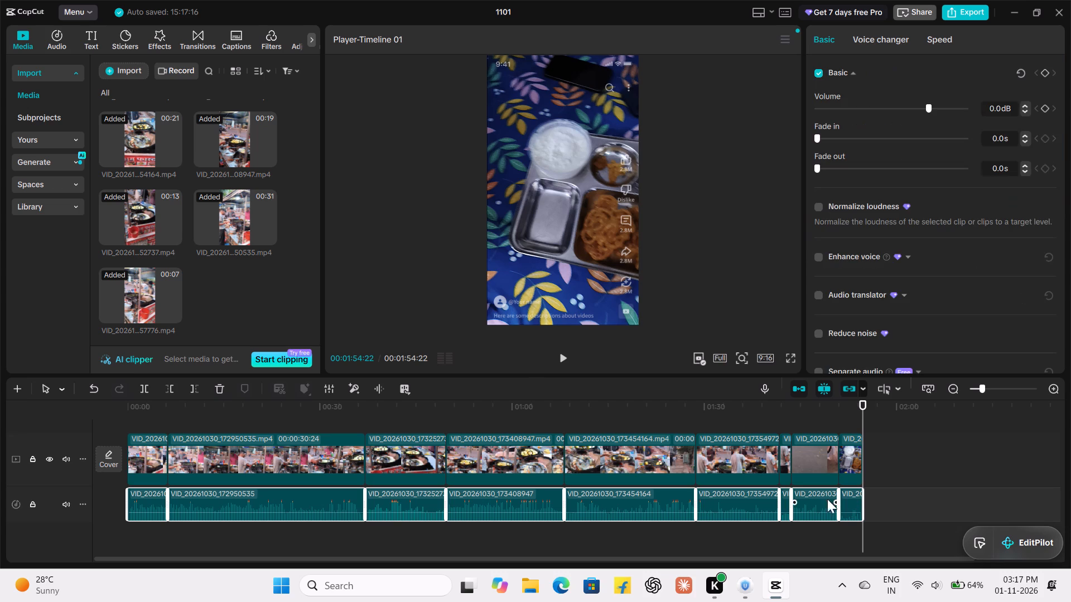
pyautogui.click(221, 392)
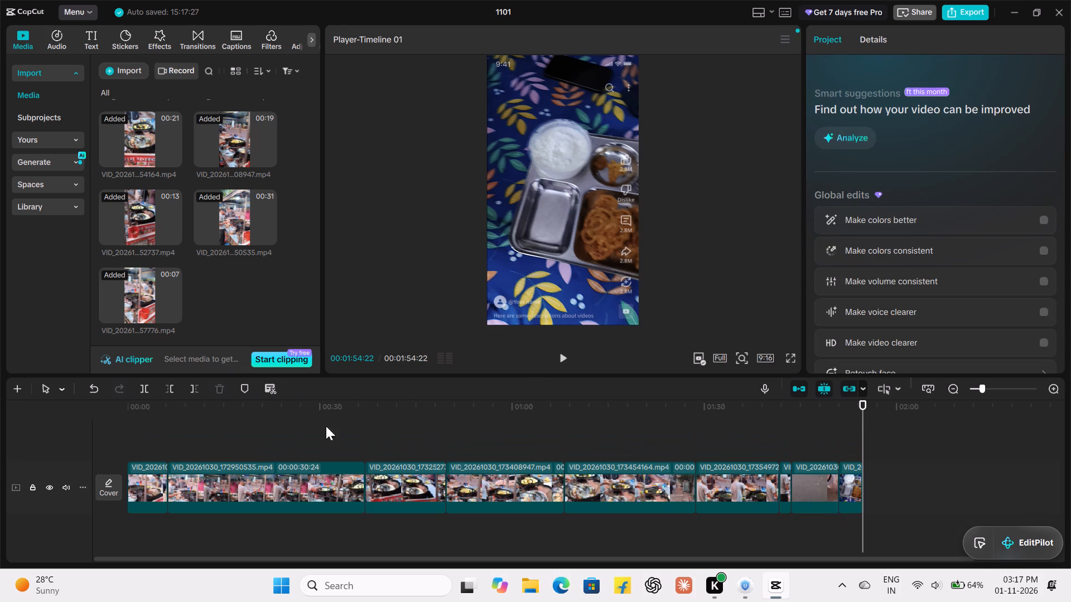
# Move the playhead back to the start of the timeline.
pyautogui.moveTo(861, 410); pyautogui.dragTo(0, 538)
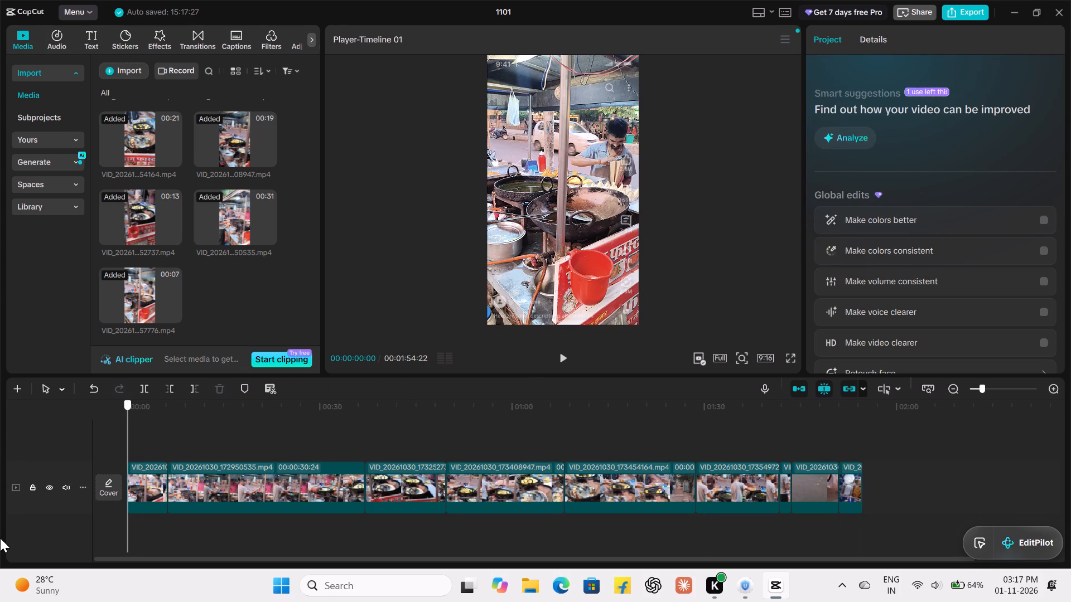
pyautogui.moveTo(0, 538); pyautogui.dragTo(0, 539)
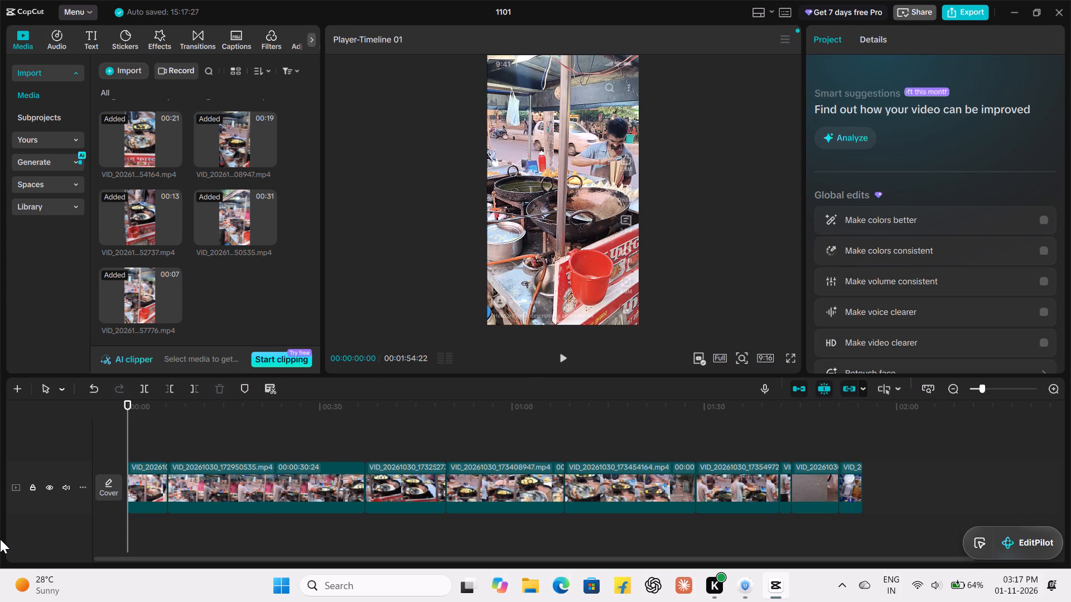
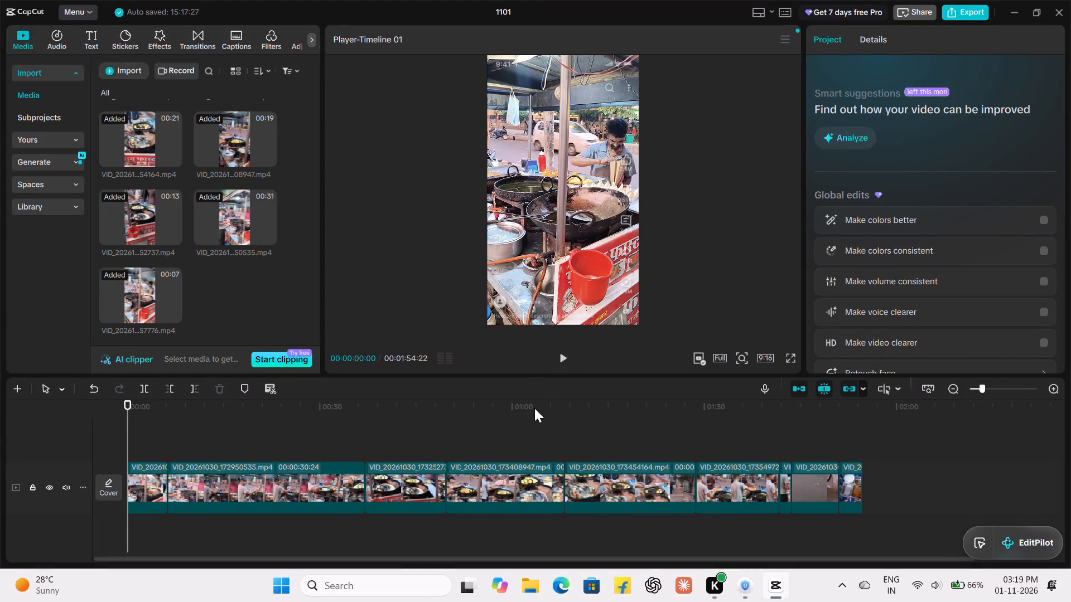
# Play the assembled timeline from the start to review the clips without their original audio.
pyautogui.click(561, 355)
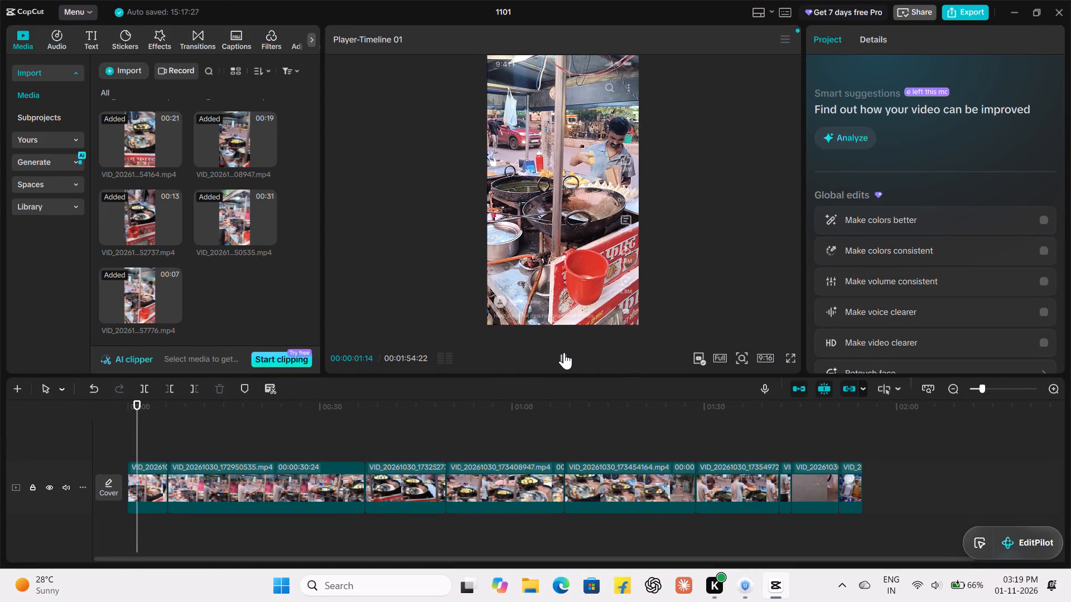
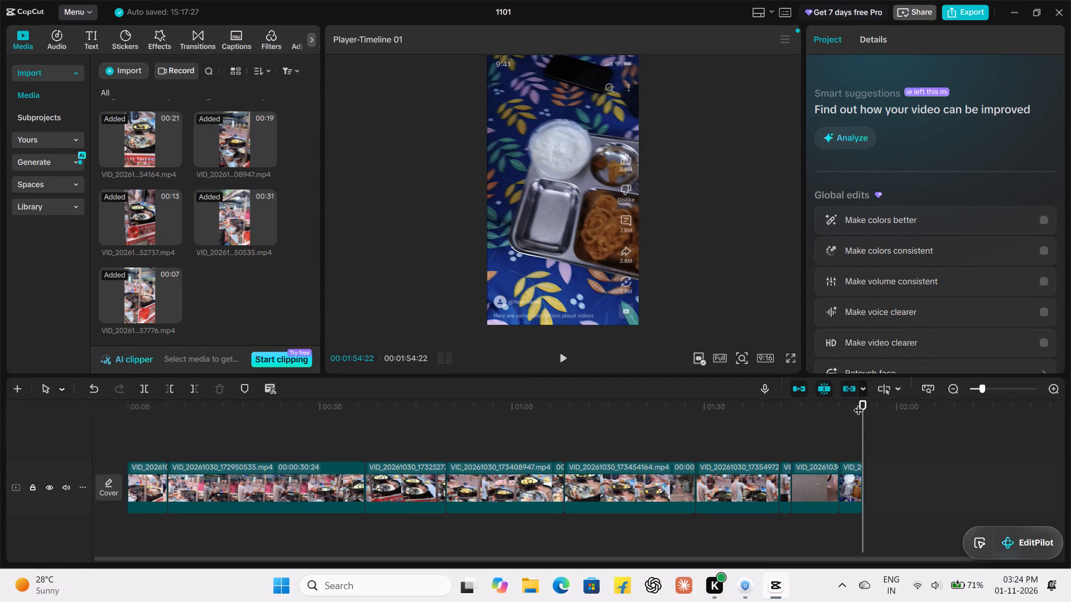
# Play the timeline from the start and examine the opening of the second clip frame by frame for a cut point.
pyautogui.moveTo(865, 403); pyautogui.dragTo(4, 421)
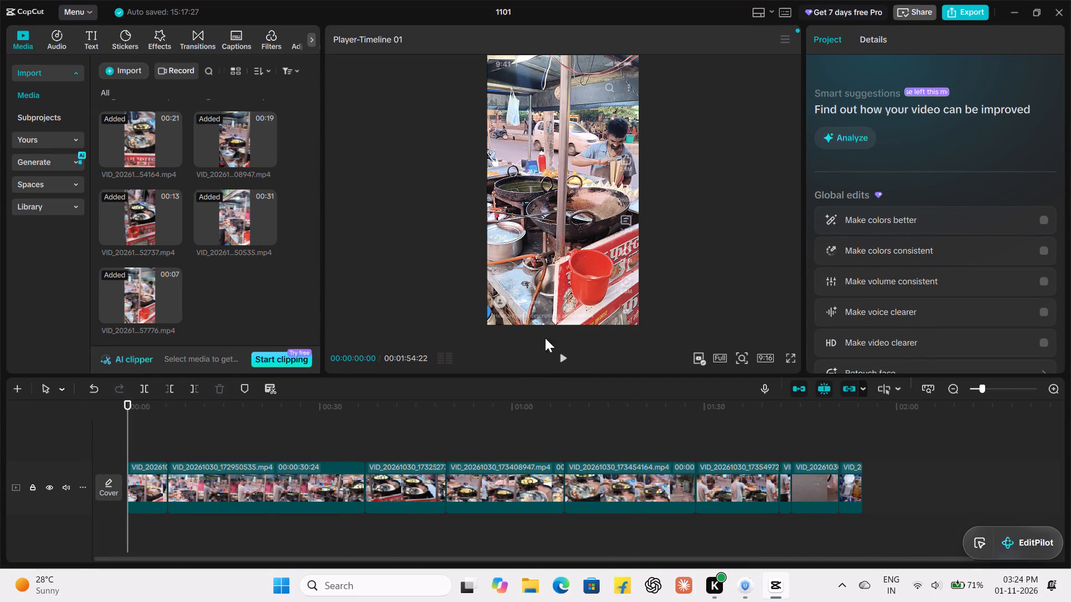
pyautogui.click(567, 357)
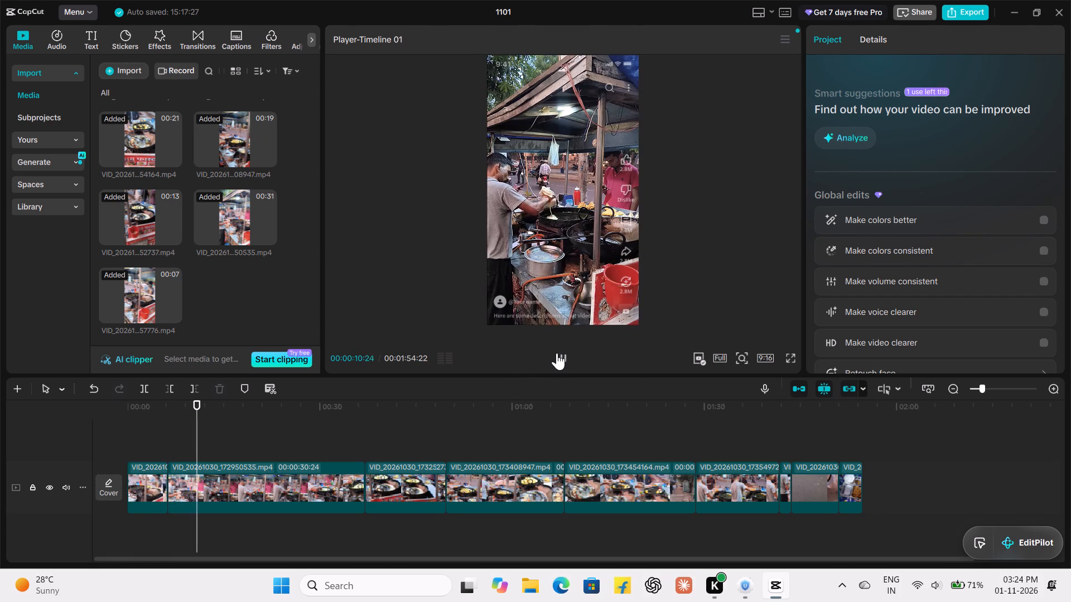
pyautogui.moveTo(204, 407); pyautogui.dragTo(187, 409)
pyautogui.press('space')
pyautogui.press('space')
pyautogui.press('space')
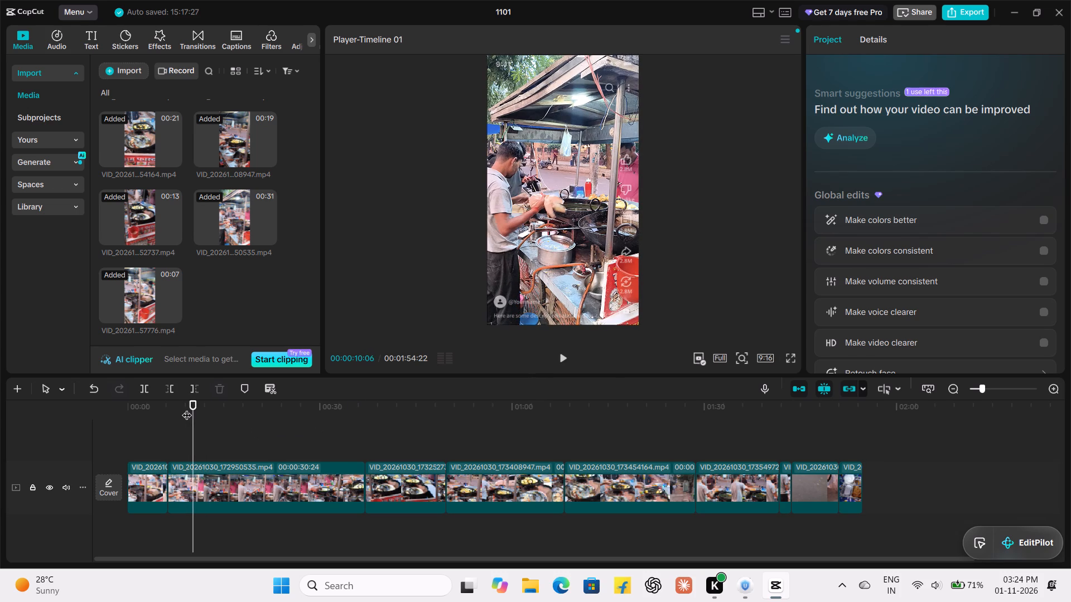
pyautogui.press('Left')
pyautogui.press('Left')
pyautogui.press('Left')
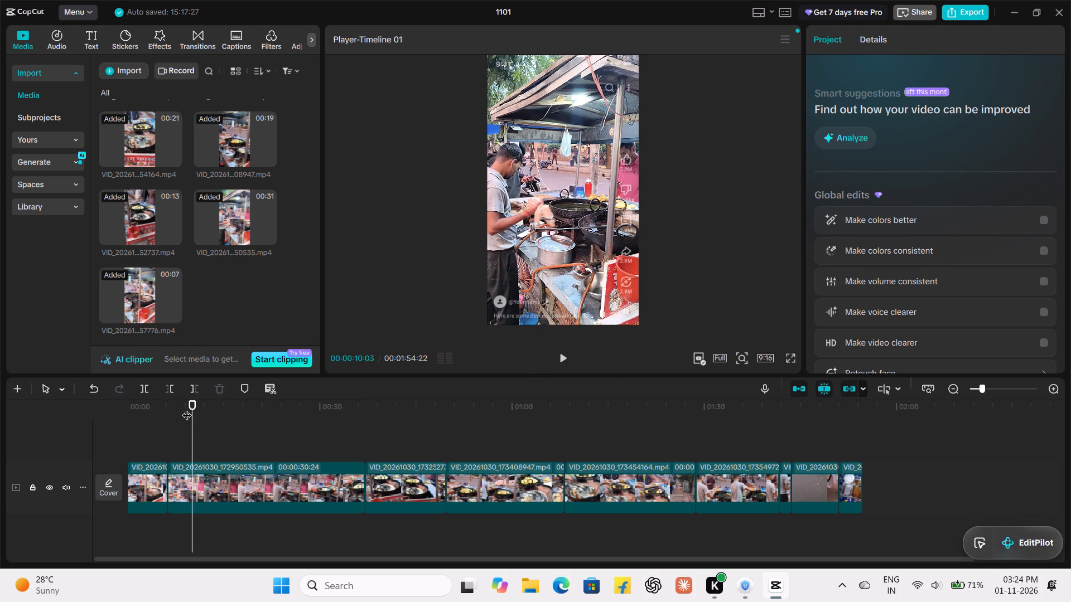
pyautogui.press('Left')
pyautogui.press('Left')
pyautogui.press('Left')
pyautogui.press('Left')
pyautogui.press('Left')
pyautogui.press('Left')
pyautogui.press('Left')
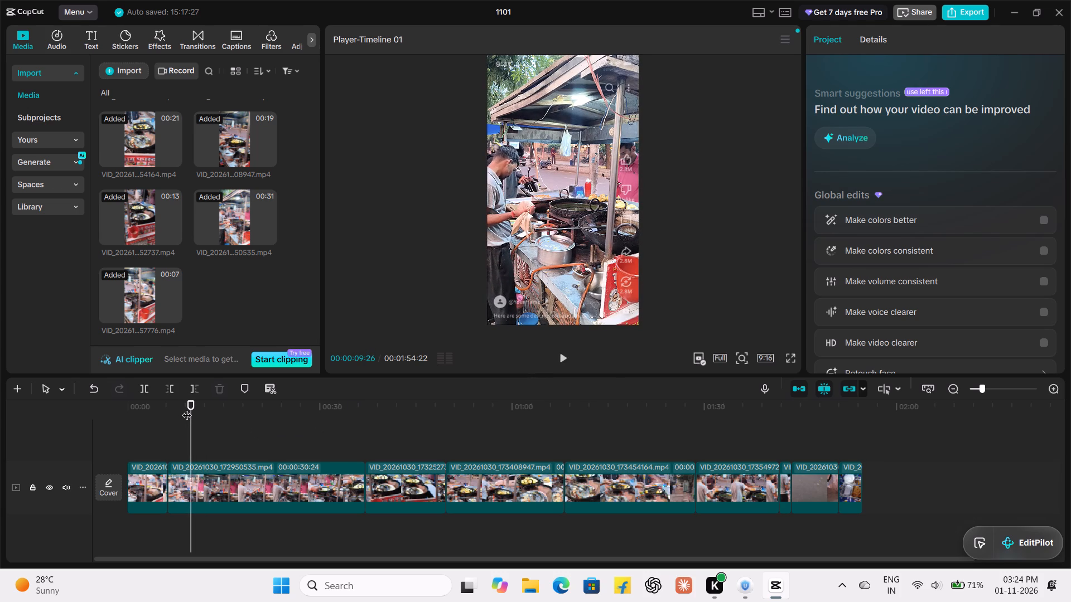
# Trim the opening of the second clip, VID_20261030_172950535, removing everything before 00:00:09:18 on the timeline.
pyautogui.click(236, 487)
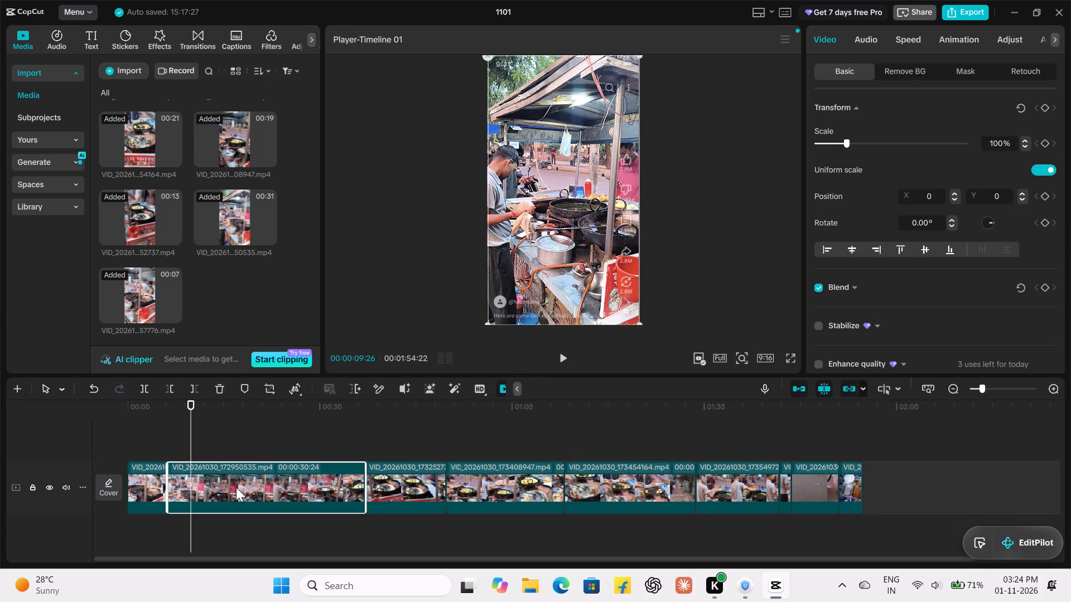
pyautogui.keyDown('ctrl'); pyautogui.scroll(14, 236, 487); pyautogui.keyUp('ctrl')
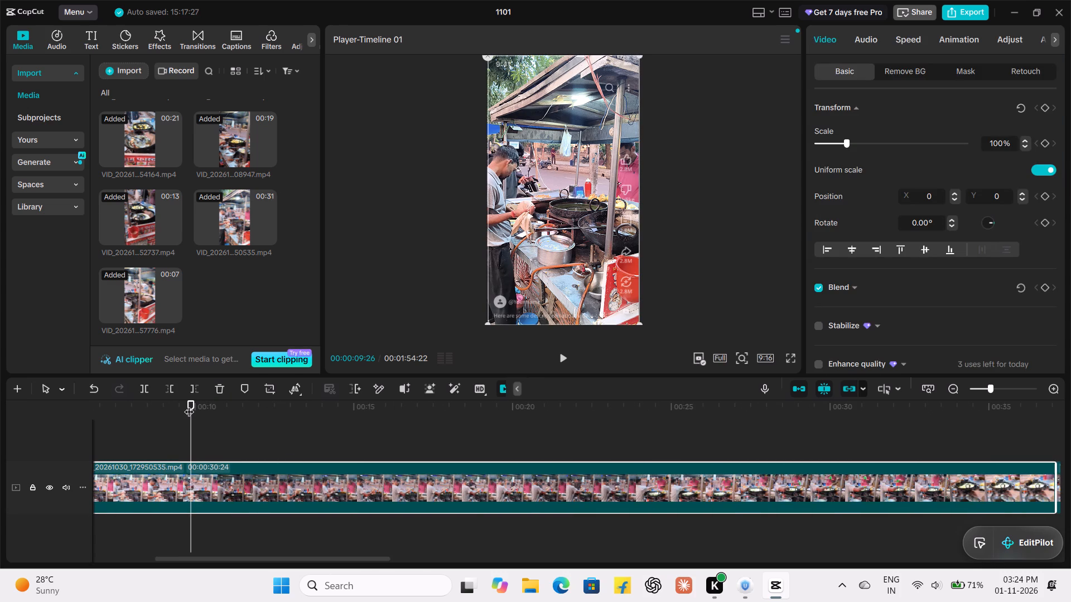
pyautogui.moveTo(189, 405); pyautogui.dragTo(323, 434)
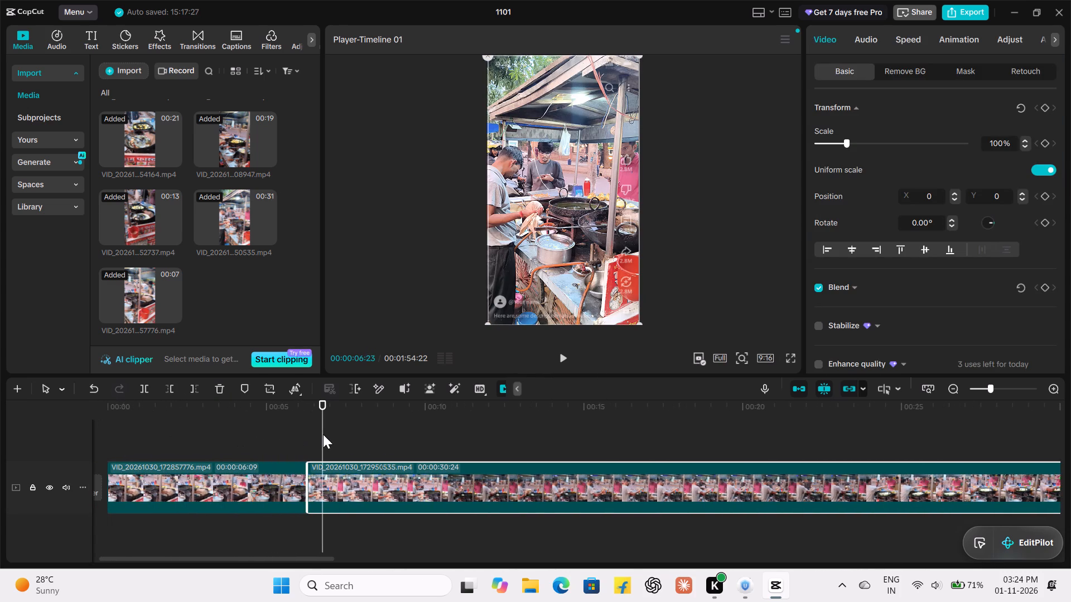
pyautogui.moveTo(324, 401); pyautogui.dragTo(293, 411)
pyautogui.press('space')
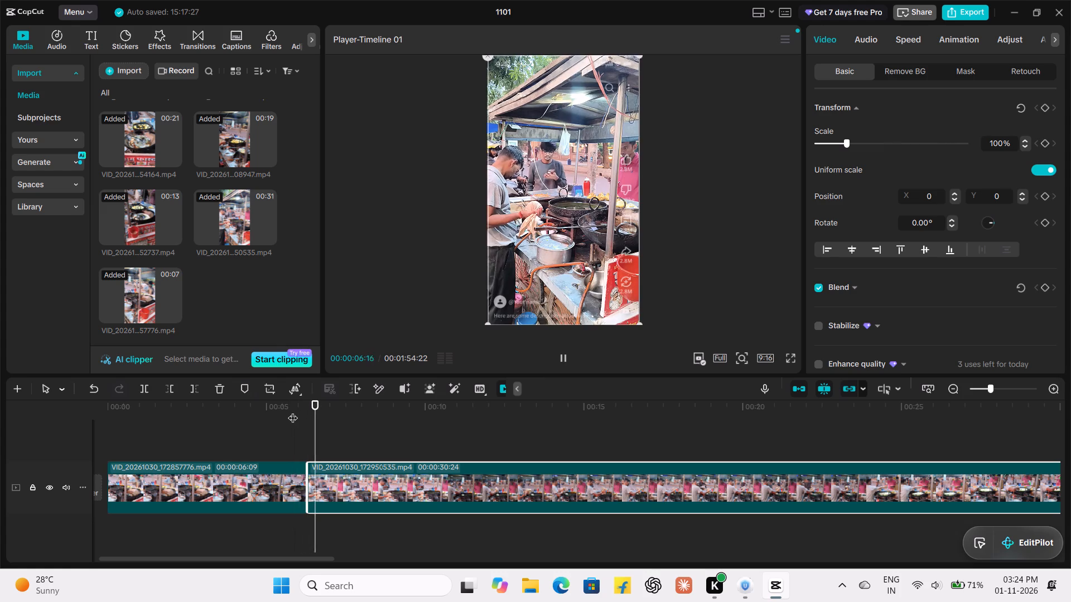
pyautogui.press('space')
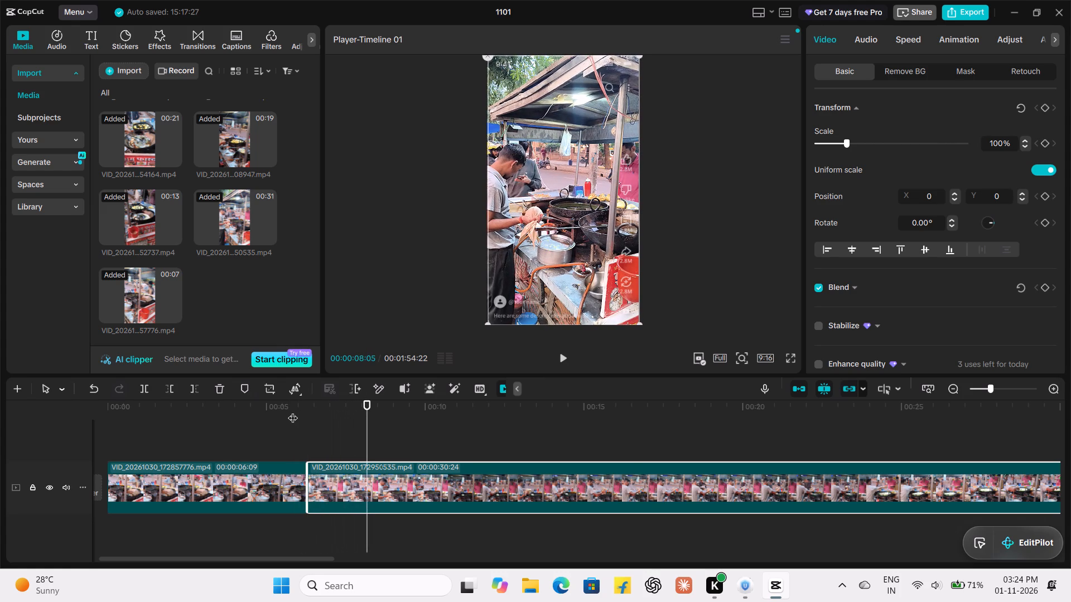
pyautogui.press('space')
pyautogui.press('space')
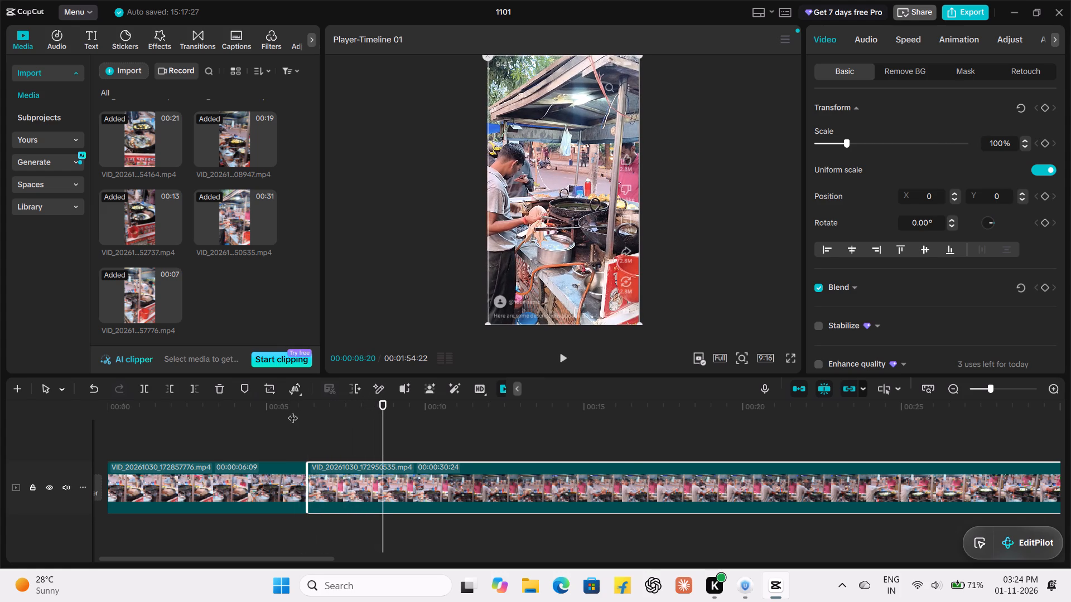
pyautogui.press('space')
pyautogui.press('space')
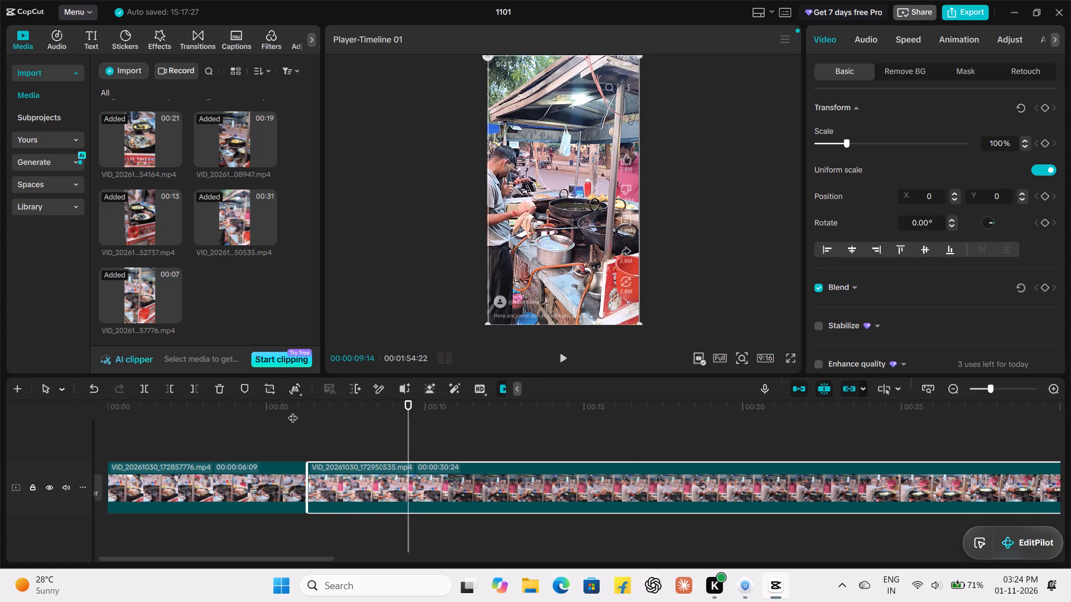
pyautogui.press('space')
pyautogui.press('space')
pyautogui.press('space')
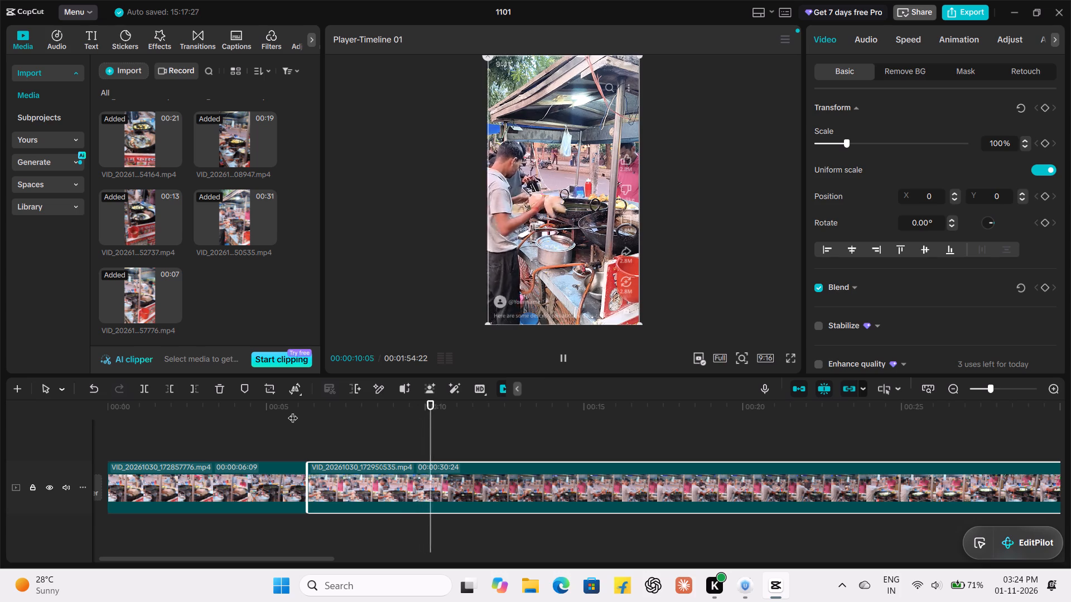
pyautogui.press('space')
pyautogui.press('Left')
pyautogui.press('Left')
pyautogui.press('Left')
pyautogui.press('Left')
pyautogui.press('Left')
pyautogui.press('Left')
pyautogui.press('Left')
pyautogui.press('Left')
pyautogui.press('Left')
pyautogui.press('Left')
pyautogui.press('Left')
pyautogui.press('Left')
pyautogui.press('Left')
pyautogui.press('Left')
pyautogui.press('Left')
pyautogui.press('Left')
pyautogui.press('Left')
pyautogui.press('Left')
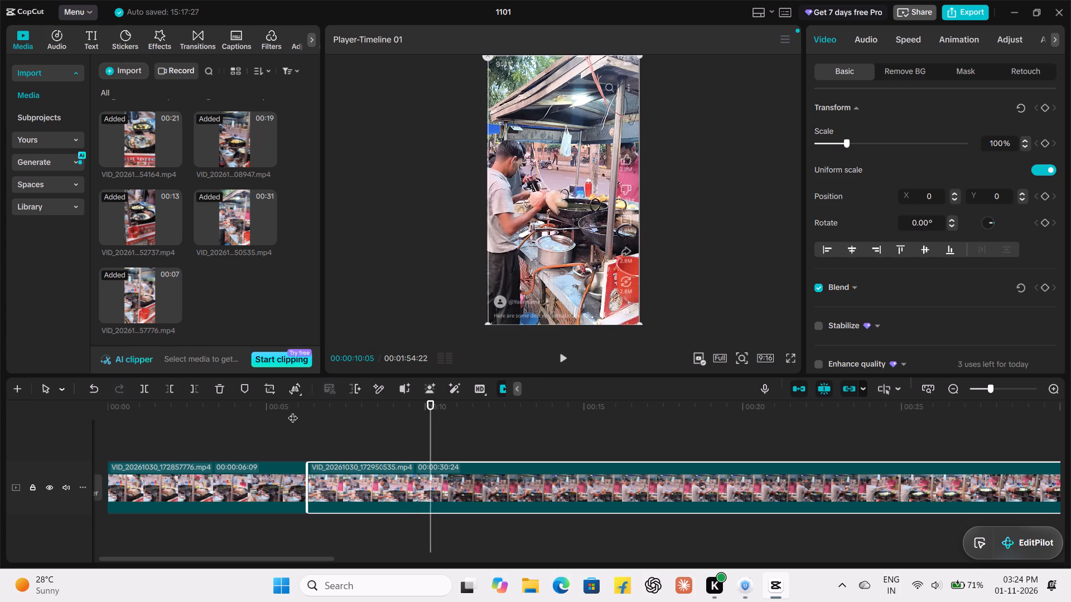
pyautogui.press('Left')
pyautogui.press('Left')
pyautogui.press('Left')
pyautogui.press('Left')
pyautogui.press('Left')
pyautogui.press('Left')
pyautogui.press('Left')
pyautogui.press('Left')
pyautogui.press('Left')
pyautogui.press('Left')
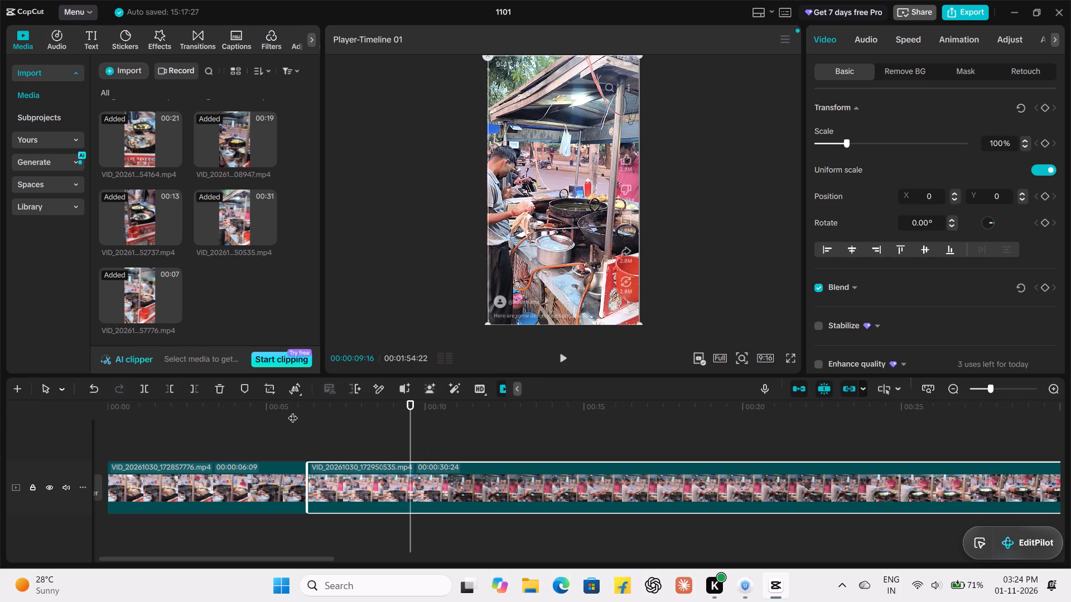
pyautogui.press('Right')
pyautogui.press('Right')
pyautogui.press('Right')
pyautogui.press('Left')
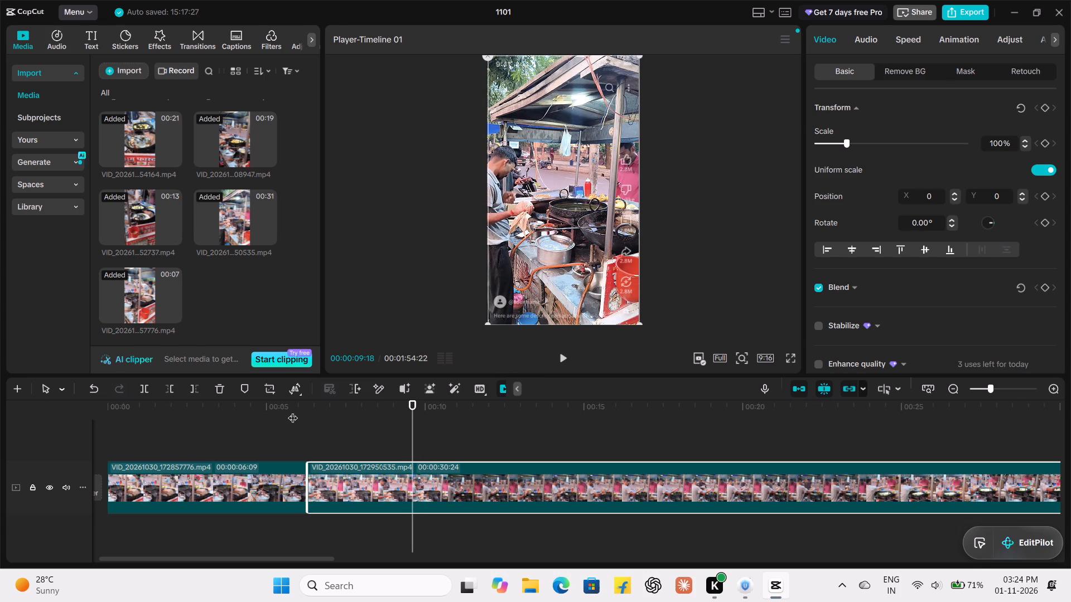
pyautogui.click(166, 381)
# Review the join between the first two clips and trim the second clip's start further, up to 00:00:07:12.
pyautogui.moveTo(306, 409); pyautogui.dragTo(254, 425)
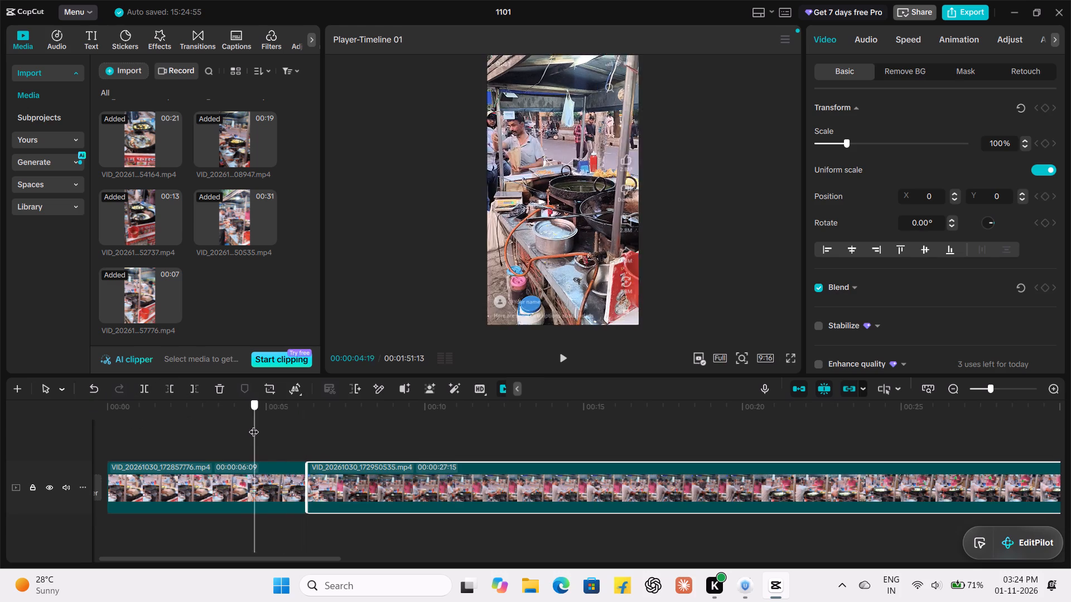
pyautogui.moveTo(254, 425); pyautogui.dragTo(253, 425)
pyautogui.press('space')
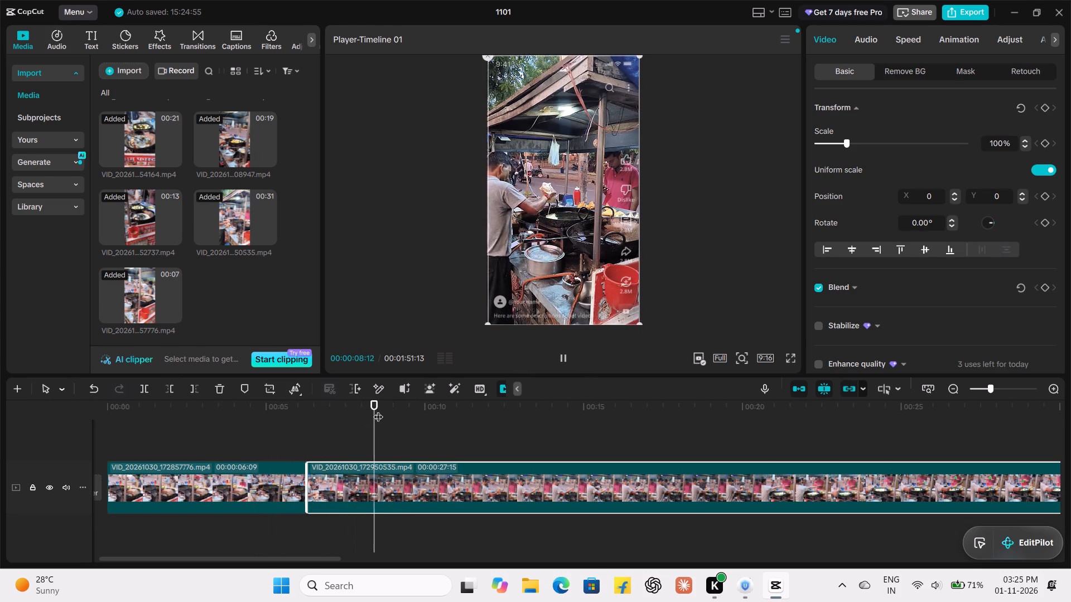
pyautogui.moveTo(379, 406); pyautogui.dragTo(345, 428)
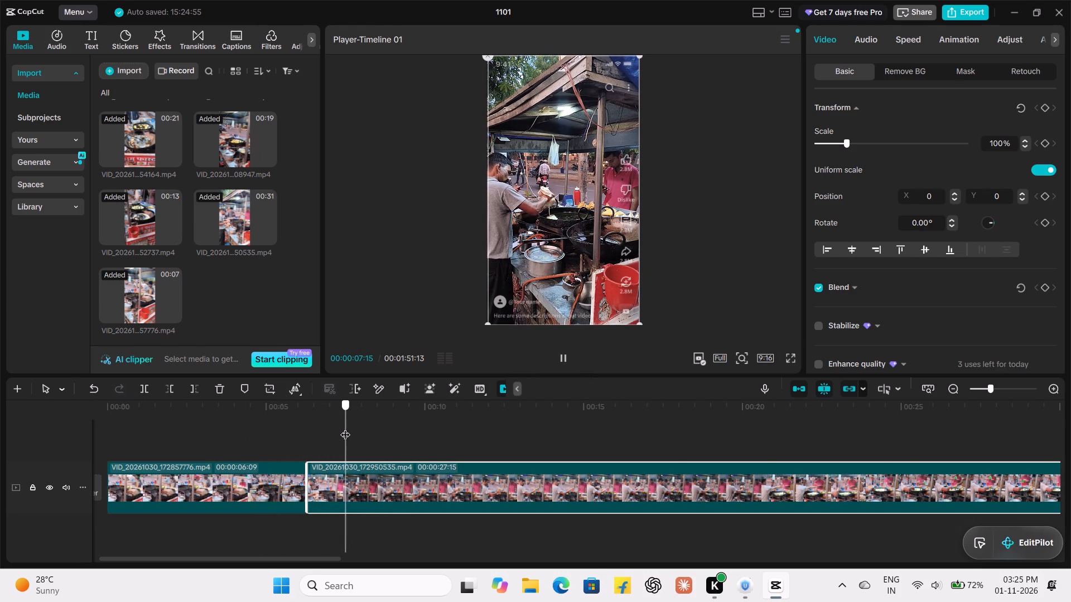
pyautogui.moveTo(345, 428); pyautogui.dragTo(342, 435)
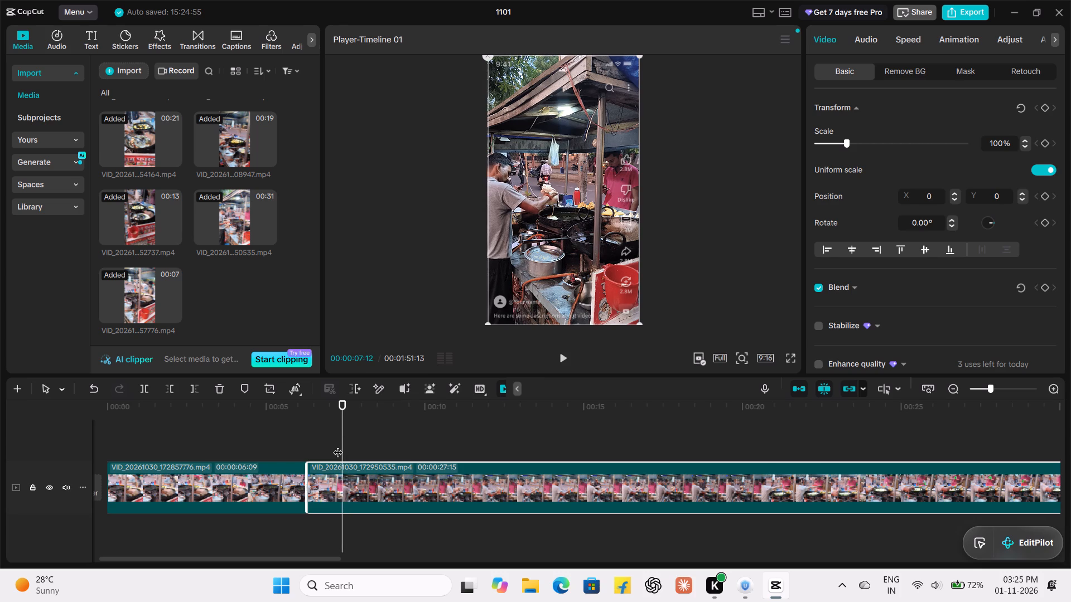
pyautogui.click(168, 391)
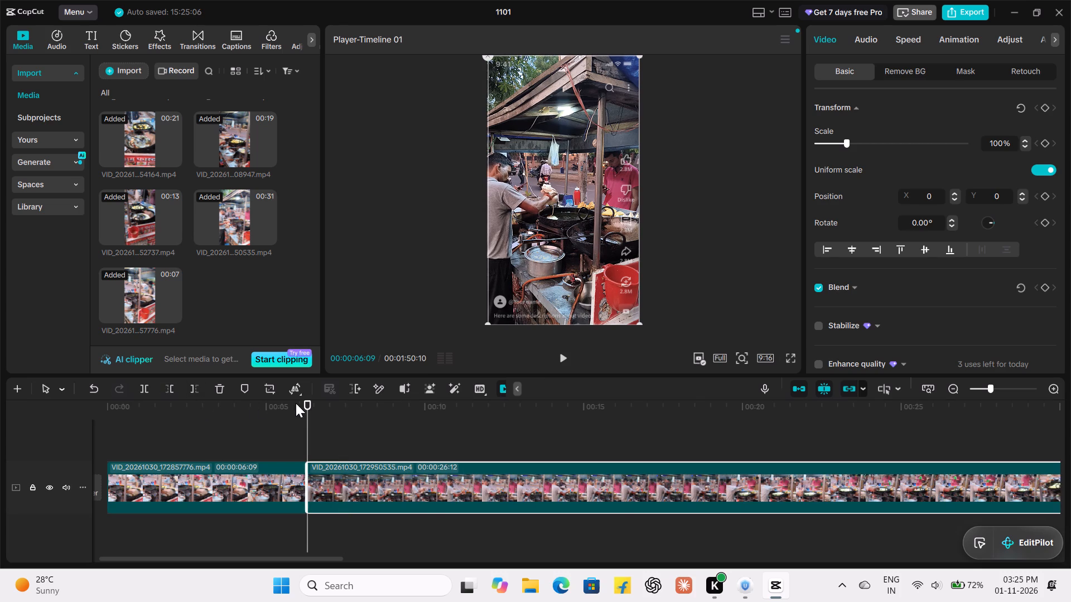
# Play through the second clip and split it at 00:00:18:12, just before the camera moves closer to the stall.
pyautogui.moveTo(307, 402); pyautogui.dragTo(194, 434)
pyautogui.press('space')
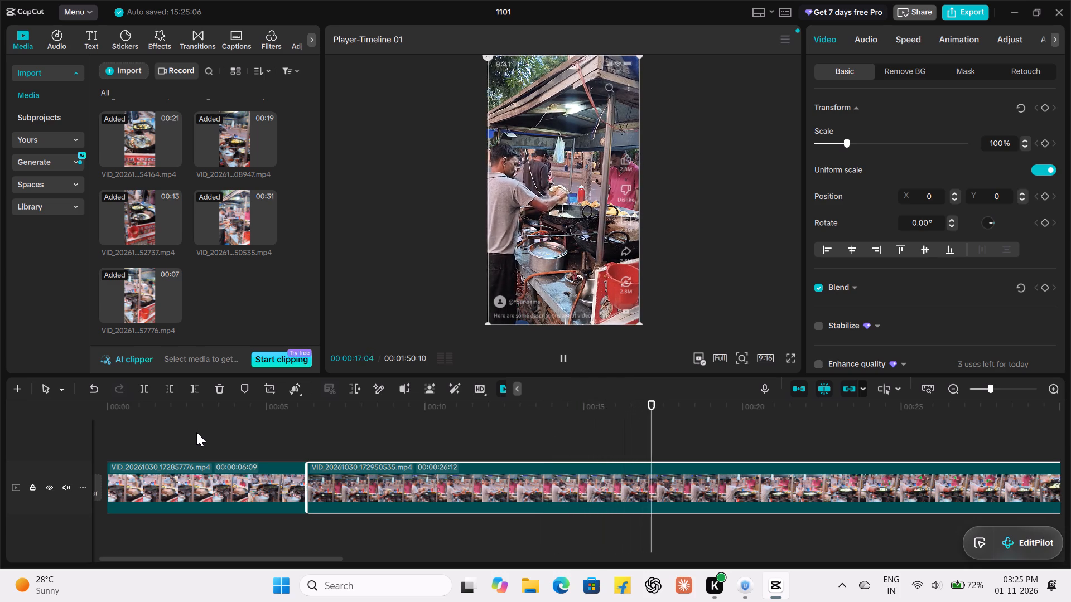
pyautogui.hscroll(-1, 196, 432)
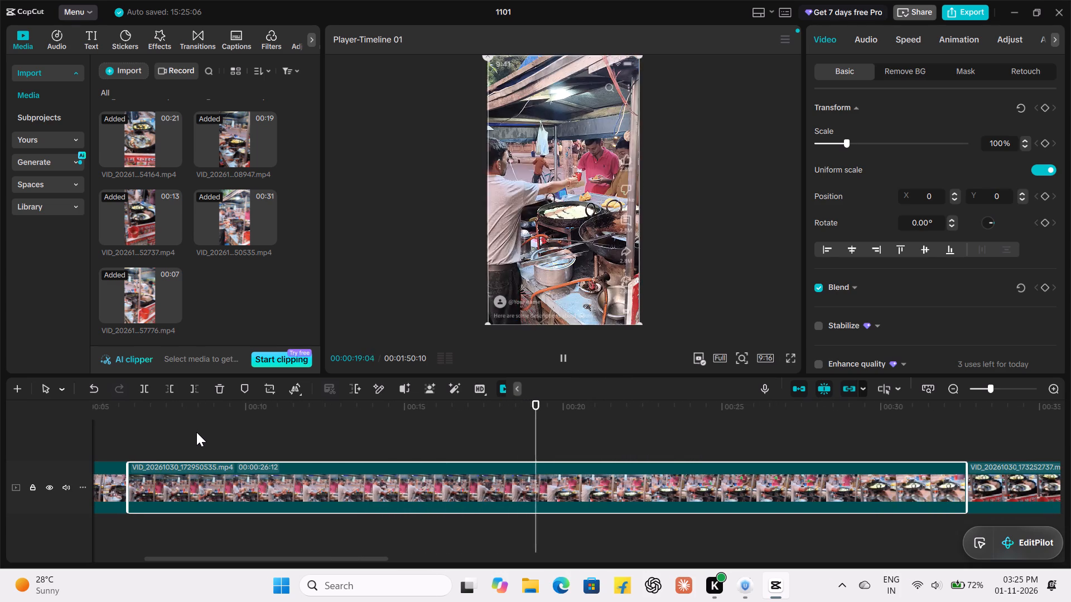
pyautogui.moveTo(592, 407); pyautogui.dragTo(485, 426)
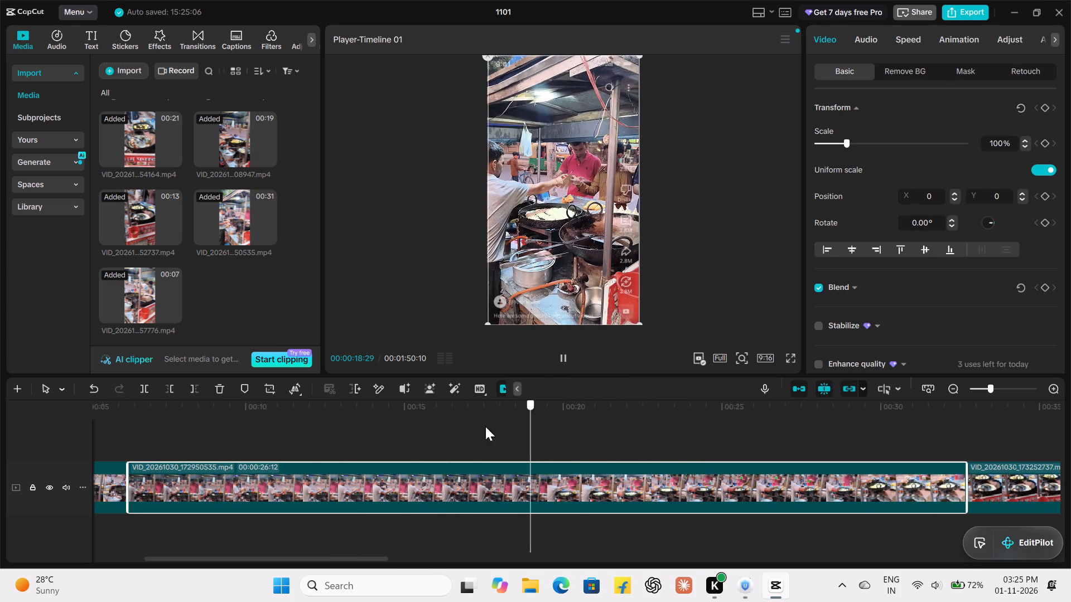
pyautogui.moveTo(485, 426); pyautogui.dragTo(380, 443)
pyautogui.press('space')
pyautogui.press('space')
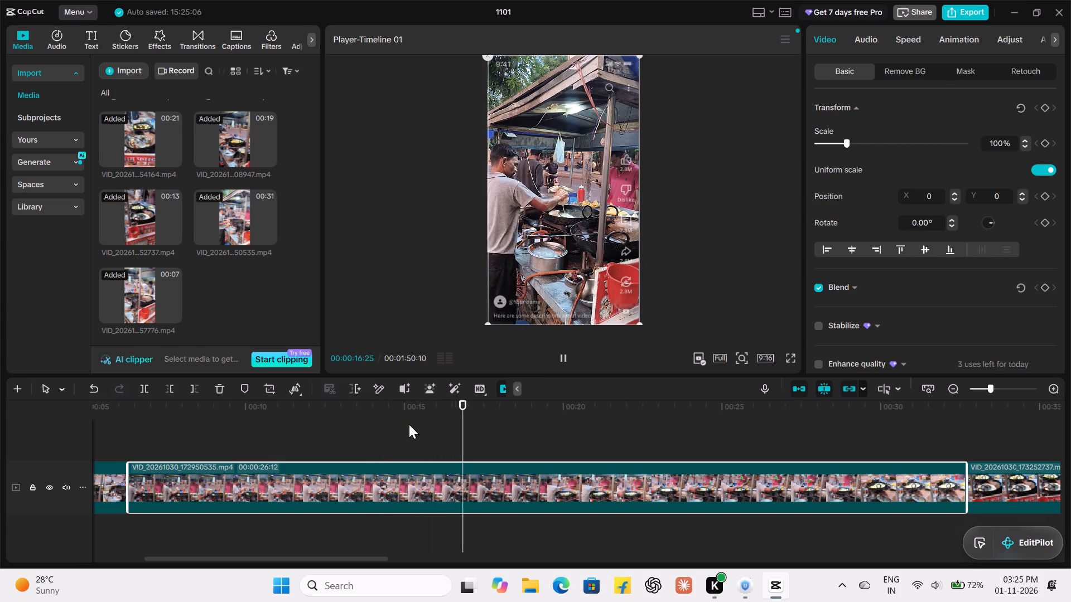
pyautogui.press('space')
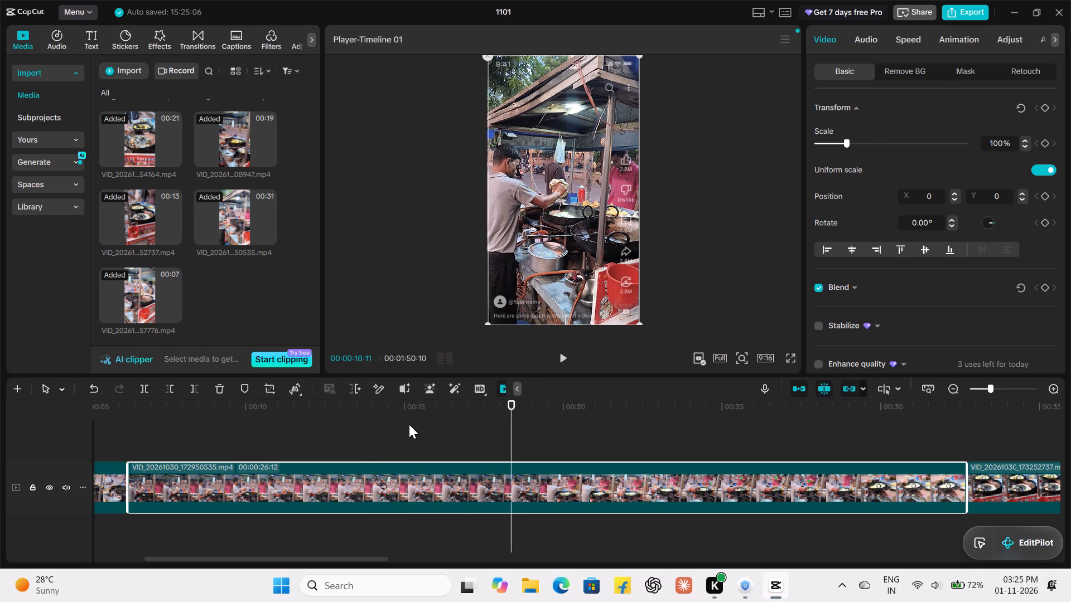
pyautogui.press('space')
pyautogui.press('space')
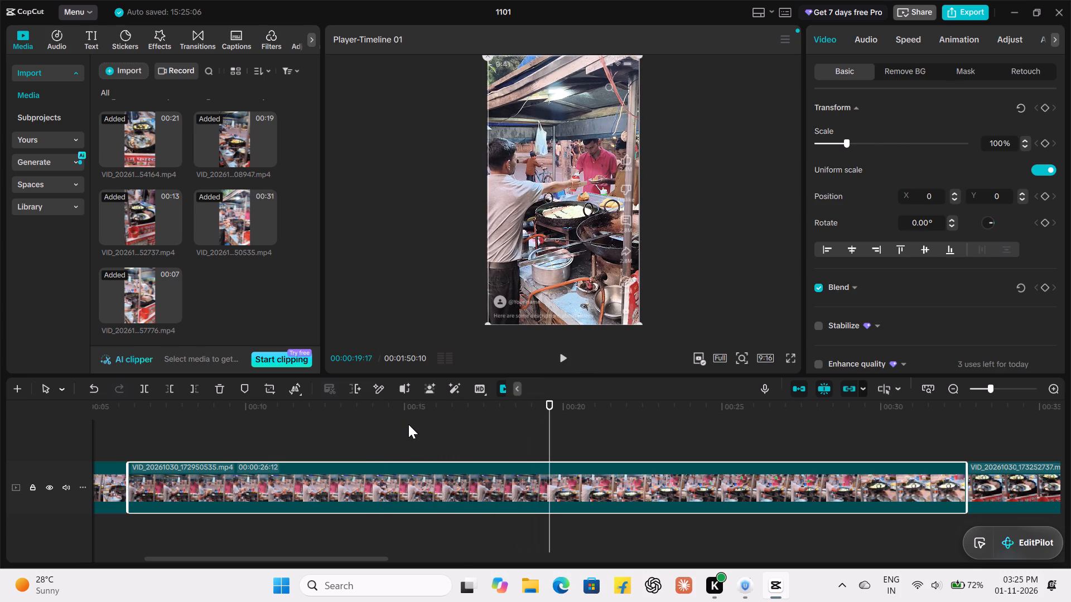
pyautogui.press('Left')
pyautogui.press('Left')
pyautogui.press('Left')
pyautogui.press('Left')
pyautogui.press('Left')
pyautogui.press('Left')
pyautogui.press('Left')
pyautogui.press('Left')
pyautogui.press('Left')
pyautogui.press('Left')
pyautogui.press('Left')
pyautogui.press('Left')
pyautogui.press('Left')
pyautogui.press('Left')
pyautogui.press('Left')
pyautogui.press('Left')
pyautogui.press('Left')
pyautogui.press('Left')
pyautogui.press('Left')
pyautogui.press('Left')
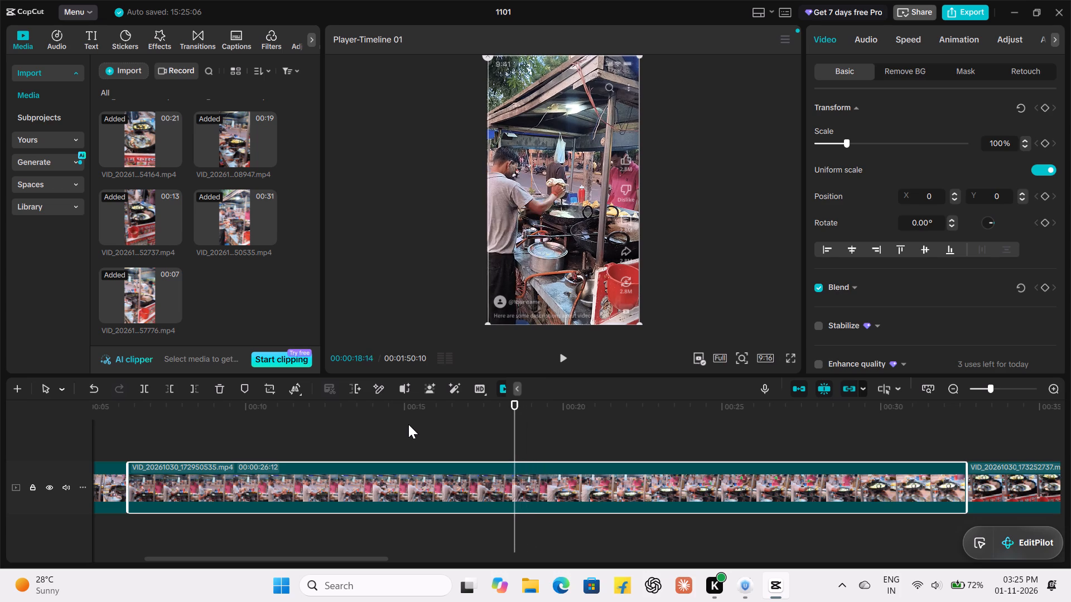
pyautogui.press('Left')
pyautogui.press('Left')
pyautogui.press('Left')
pyautogui.press('Right')
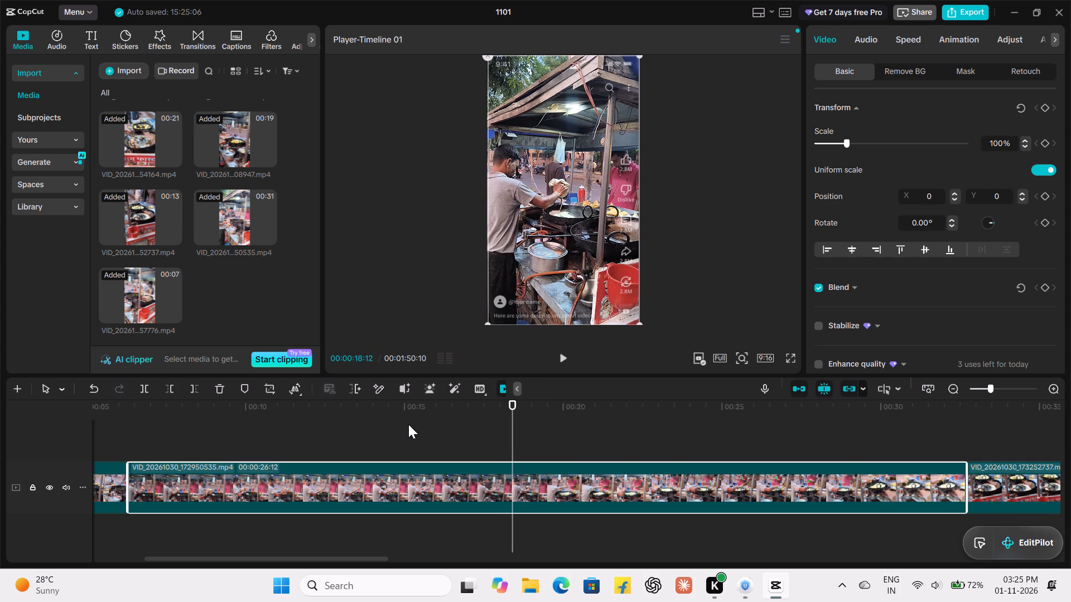
pyautogui.click(143, 383)
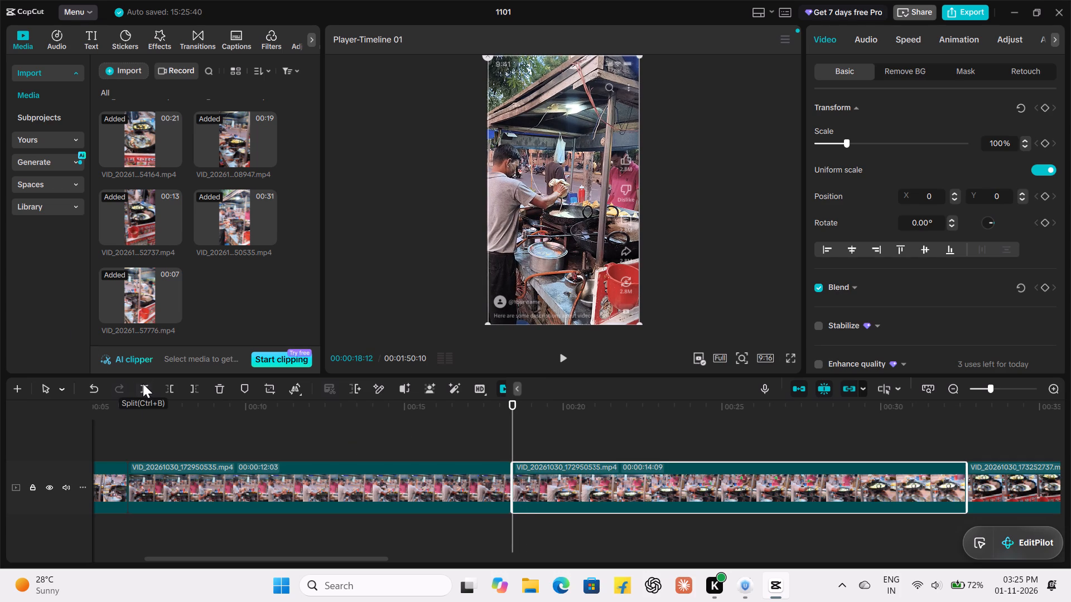
# Step through the second clip's later segment frame by frame and trim off its opening up to 00:00:20:17.
pyautogui.press('space')
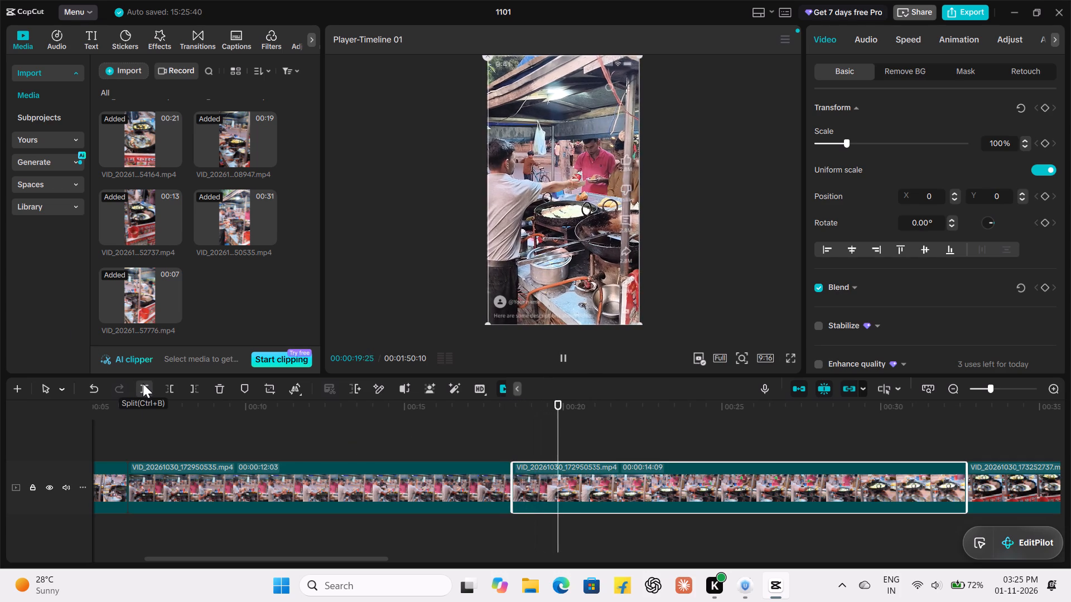
pyautogui.press('space')
pyautogui.press('space')
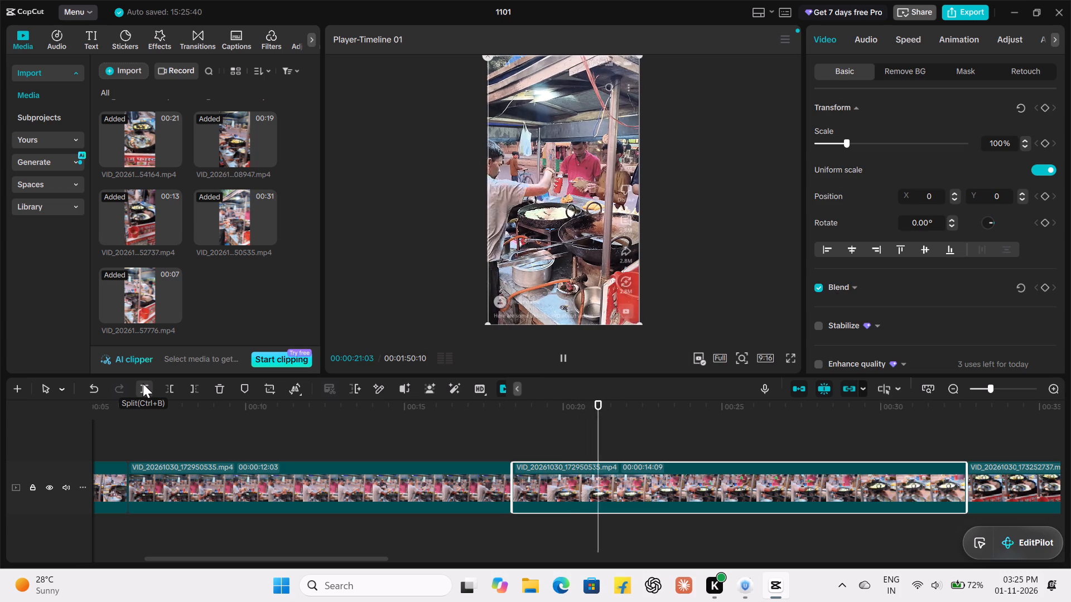
pyautogui.press('space')
pyautogui.press('Left')
pyautogui.press('Left')
pyautogui.press('Left')
pyautogui.press('Left')
pyautogui.press('Left')
pyautogui.press('Left')
pyautogui.press('Left')
pyautogui.press('Left')
pyautogui.press('Left')
pyautogui.press('Left')
pyautogui.press('Left')
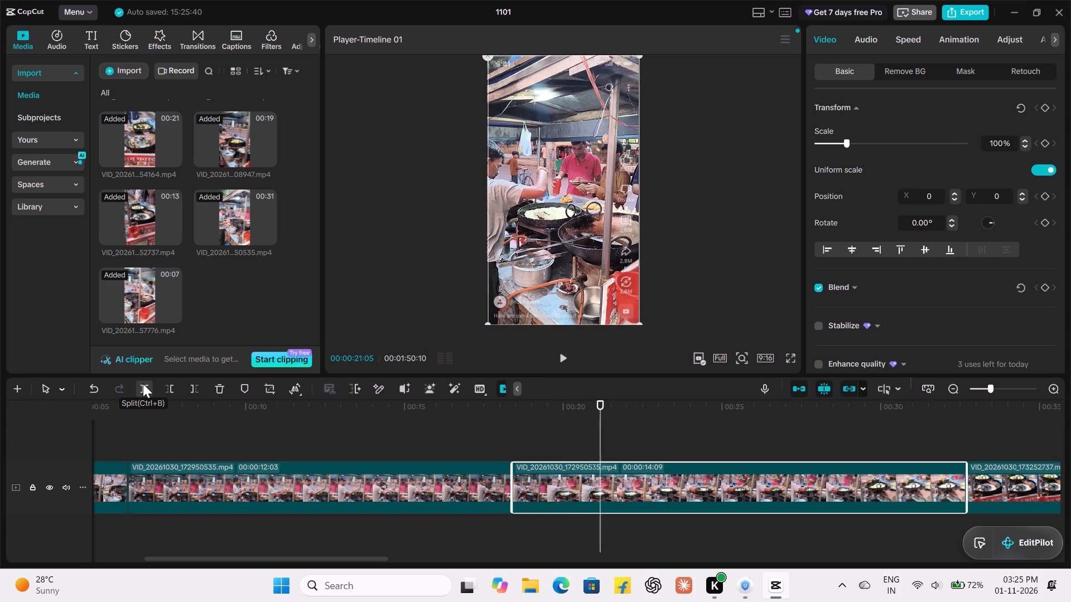
pyautogui.press('Left')
pyautogui.press('Left')
pyautogui.press('Left')
pyautogui.press('Left')
pyautogui.press('Left')
pyautogui.press('Left')
pyautogui.press('Left')
pyautogui.press('Left')
pyautogui.press('Left')
pyautogui.press('Left')
pyautogui.press('Left')
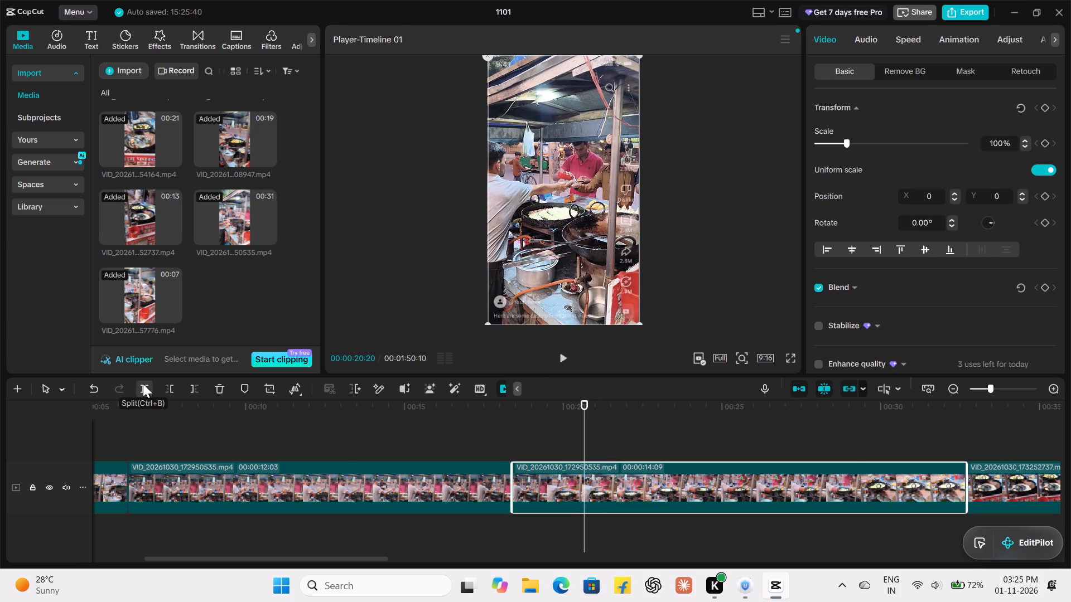
pyautogui.press('Left')
pyautogui.press('Left')
pyautogui.press('Left')
pyautogui.press('Left')
pyautogui.press('Left')
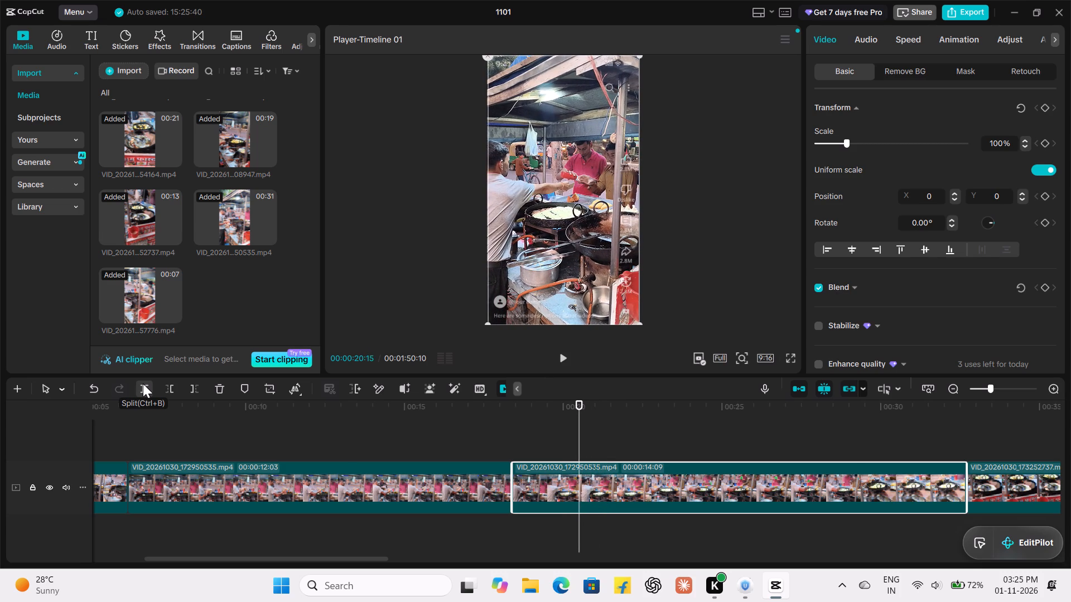
pyautogui.press('Right')
pyautogui.press('Right')
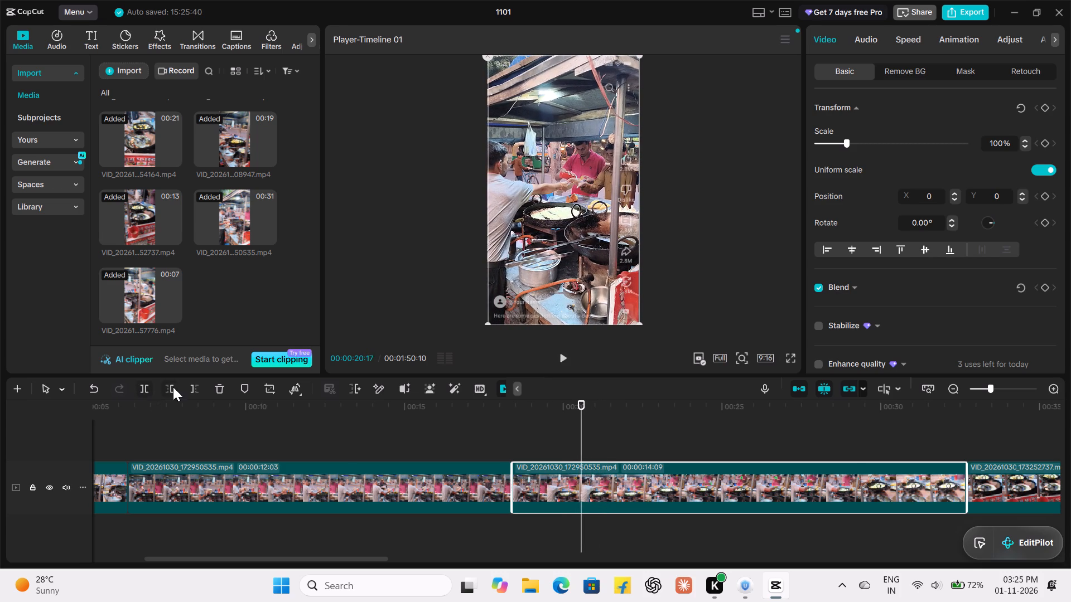
pyautogui.click(173, 387)
# Review the second clip across its new join and split its later segment at 00:00:25:00.
pyautogui.moveTo(513, 404); pyautogui.dragTo(470, 412)
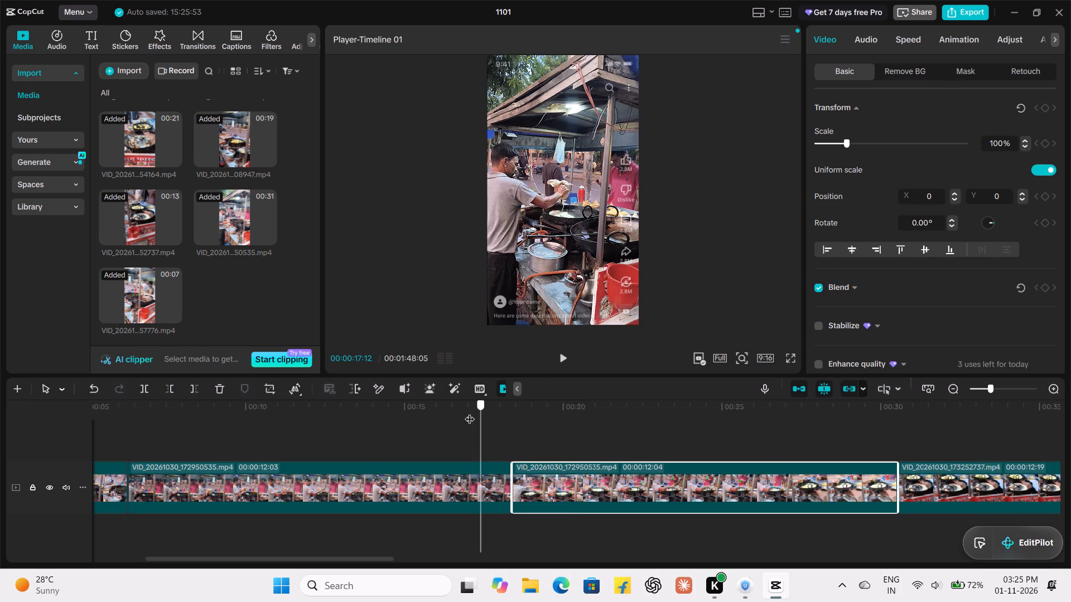
pyautogui.moveTo(470, 412); pyautogui.dragTo(279, 450)
pyautogui.press('space')
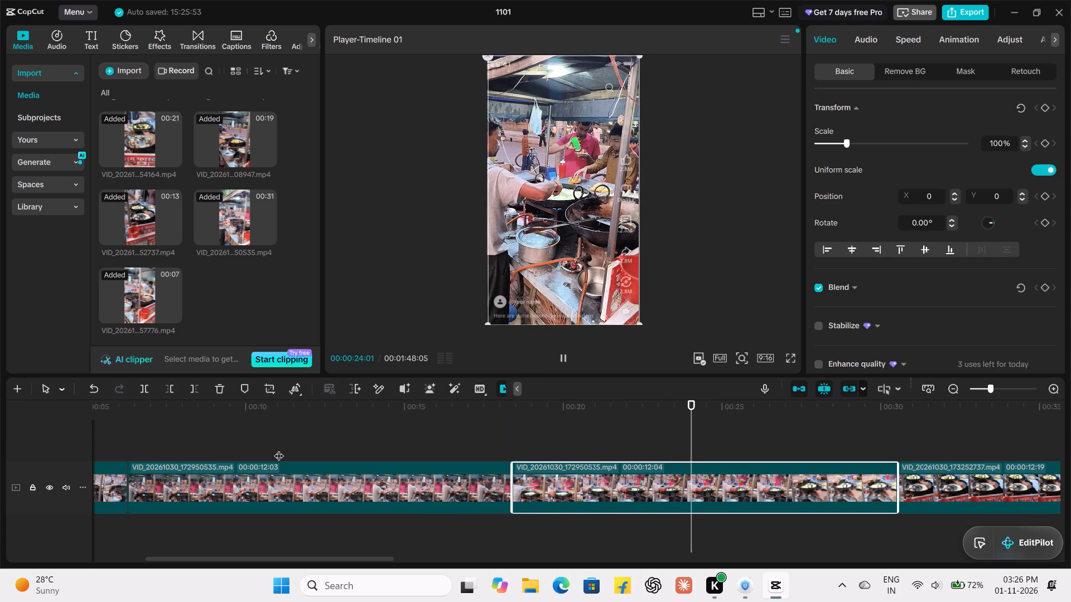
pyautogui.press('space')
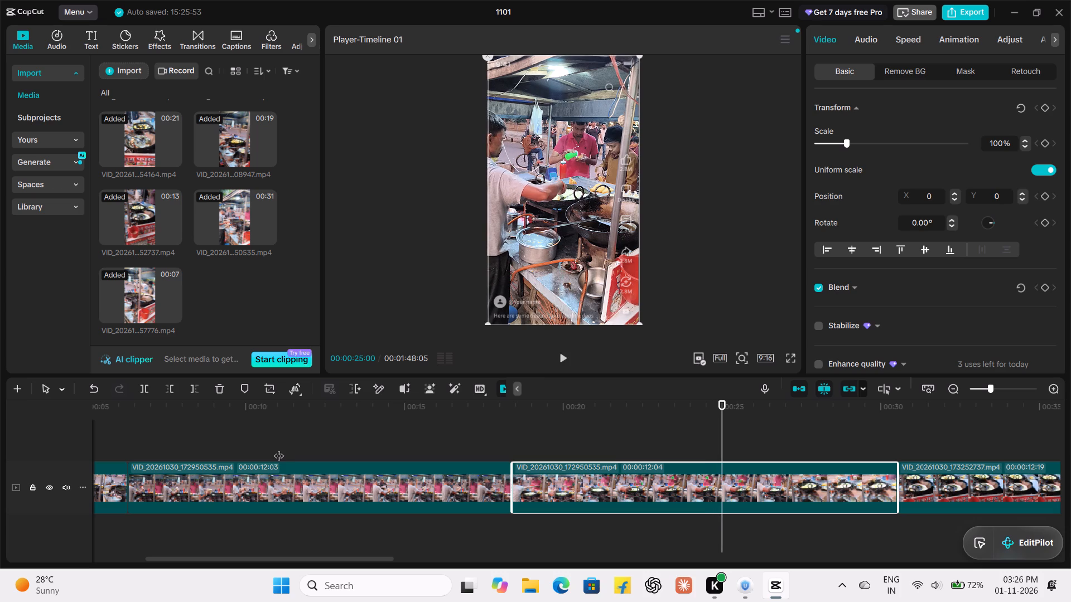
pyautogui.click(146, 390)
# Play the second clip's final piece, from 00:00:25:00 to the third clip, and delete it.
pyautogui.press('space')
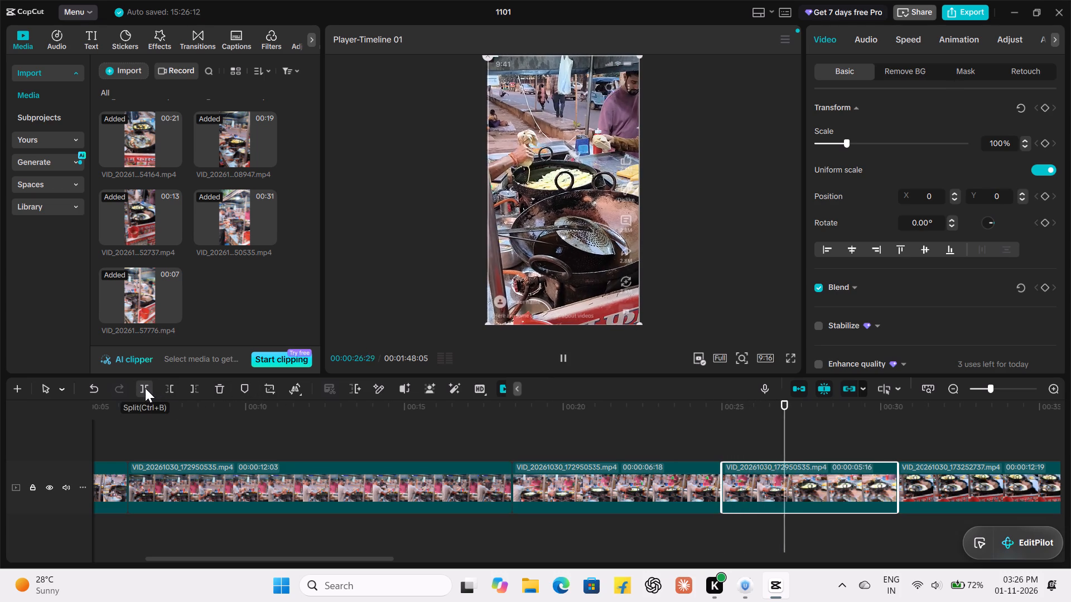
pyautogui.press('space')
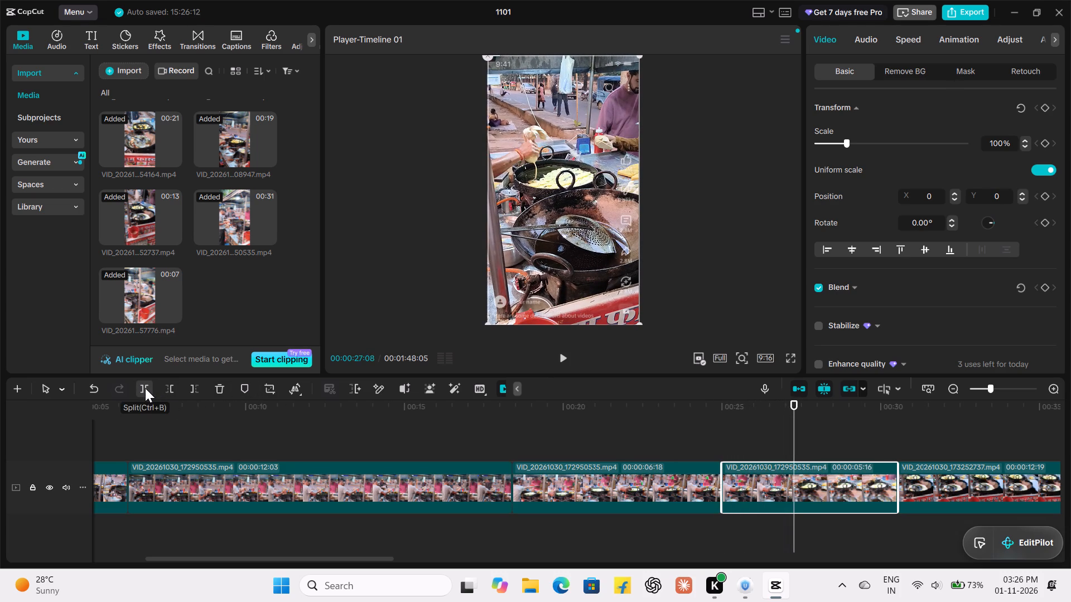
pyautogui.press('space')
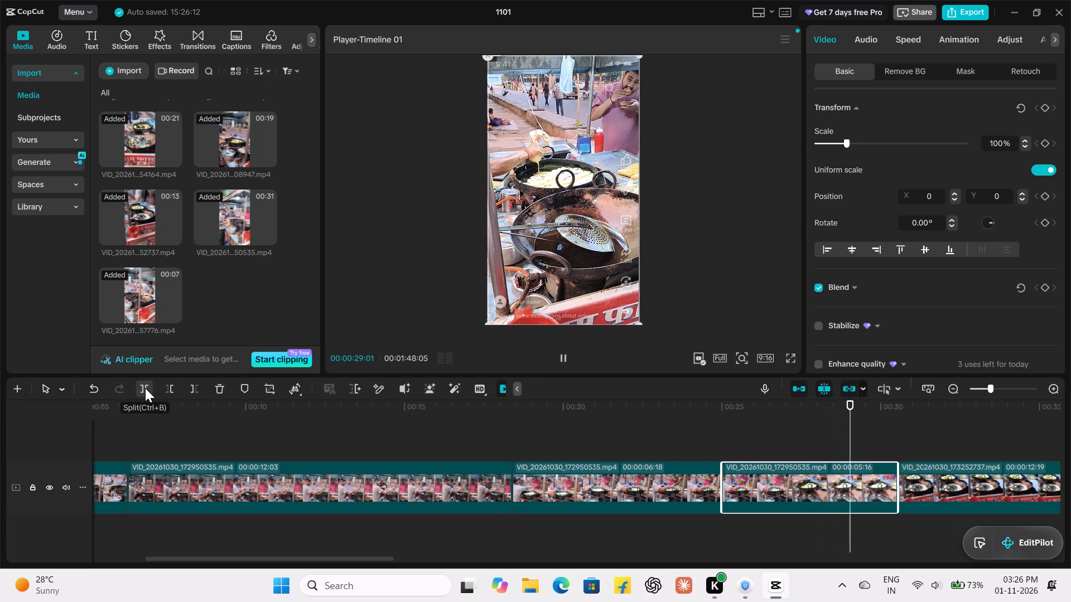
pyautogui.press('space')
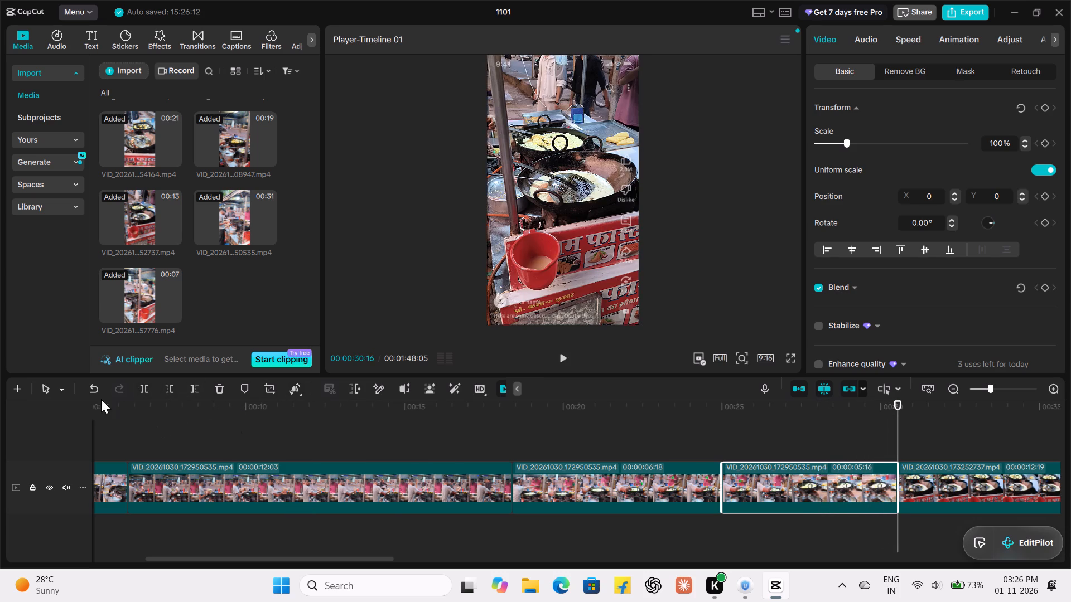
pyautogui.click(214, 389)
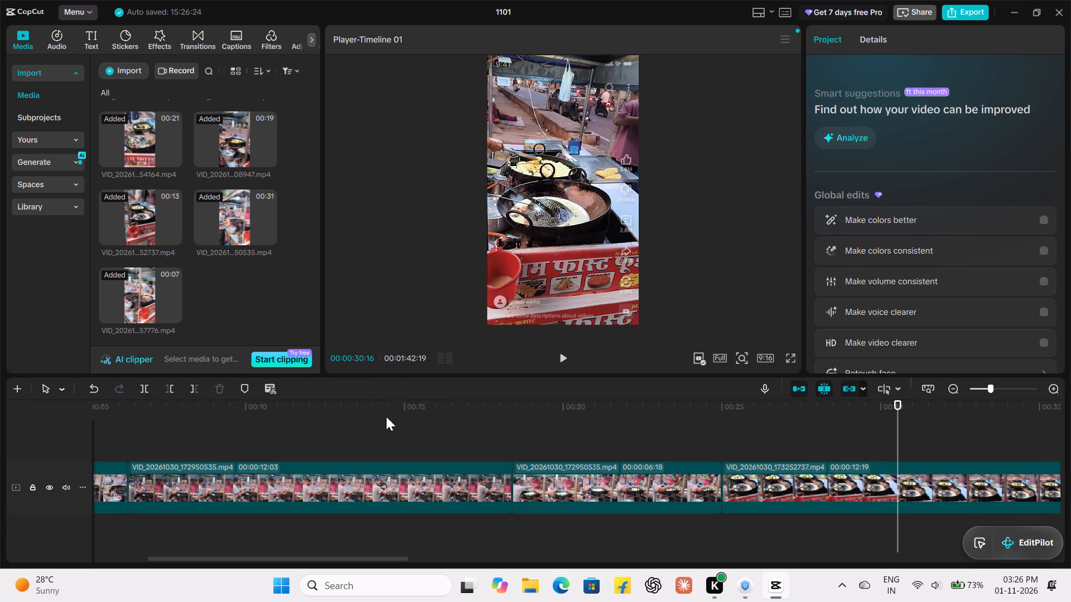
# Review the join with the third clip and trim the end of the second clip's last segment back to 00:00:23:28.
pyautogui.moveTo(896, 416); pyautogui.dragTo(689, 452)
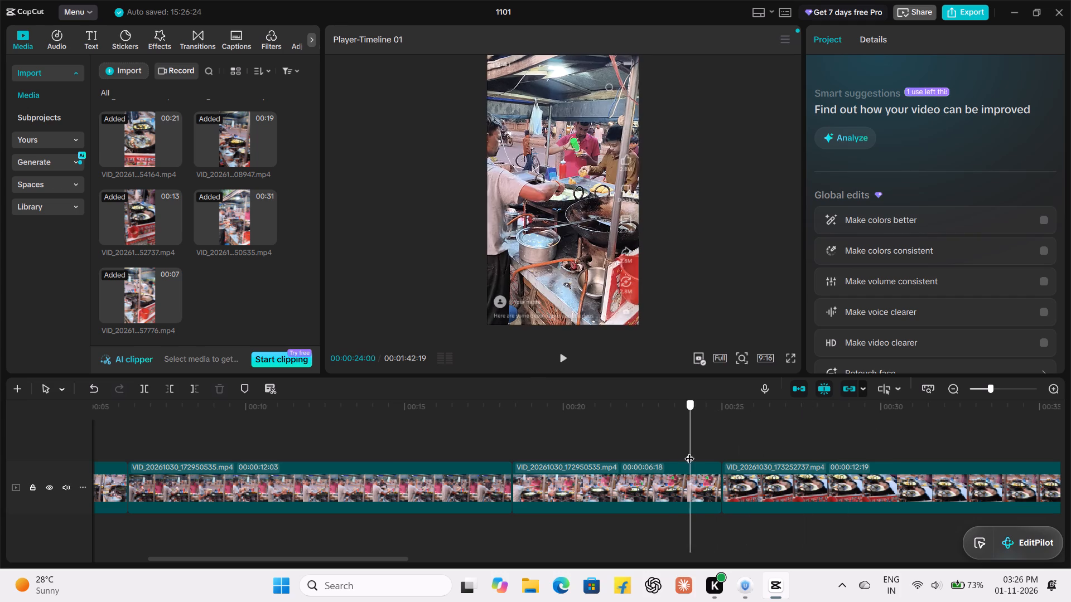
pyautogui.moveTo(689, 452); pyautogui.dragTo(661, 467)
pyautogui.press('space')
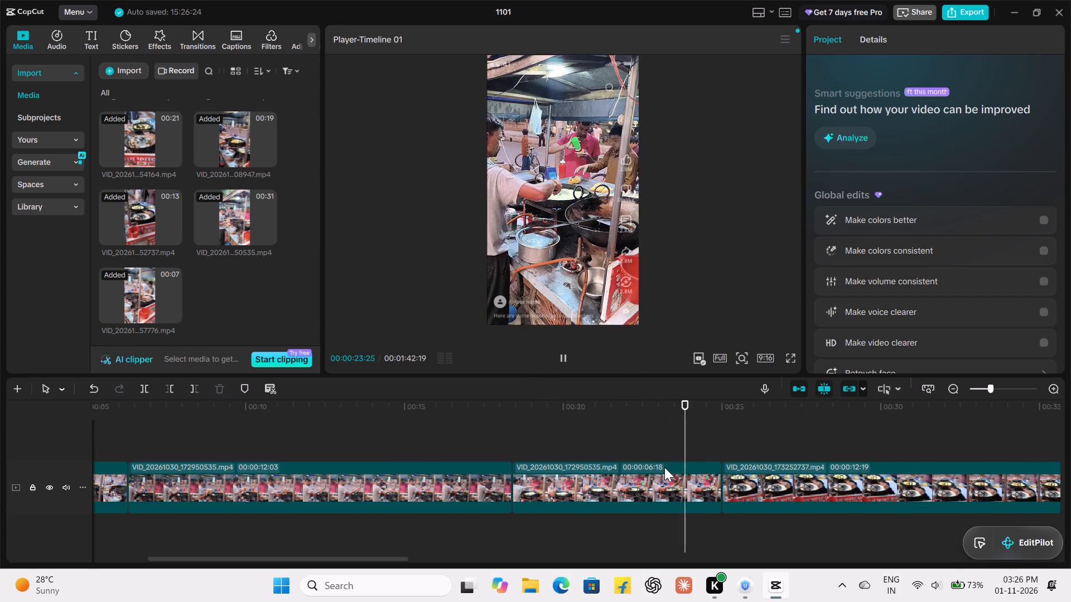
pyautogui.press('space')
pyautogui.press('space')
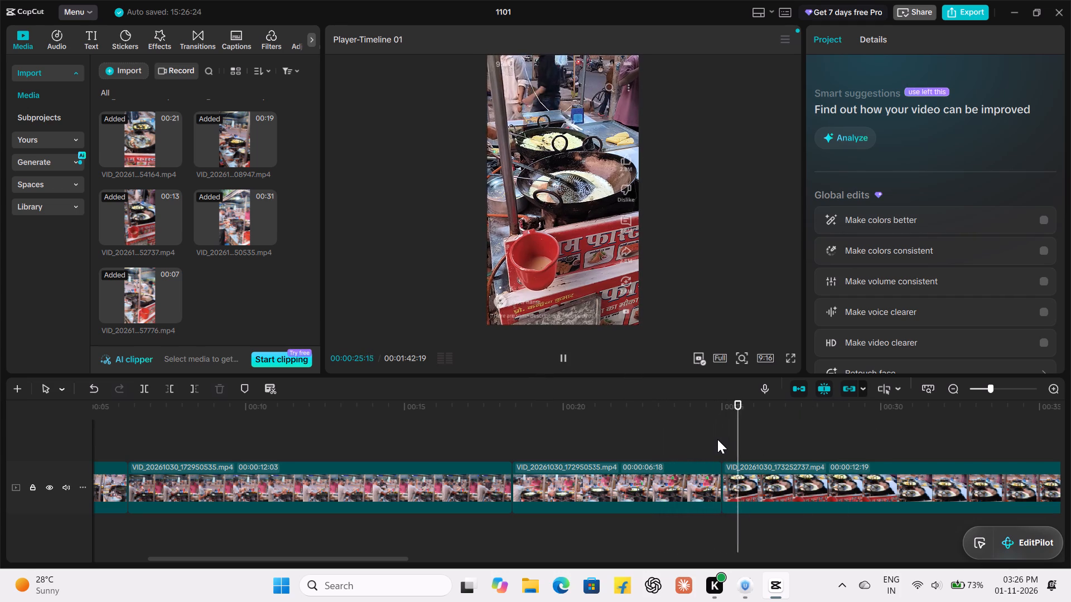
pyautogui.press('space')
pyautogui.moveTo(755, 410); pyautogui.dragTo(714, 425)
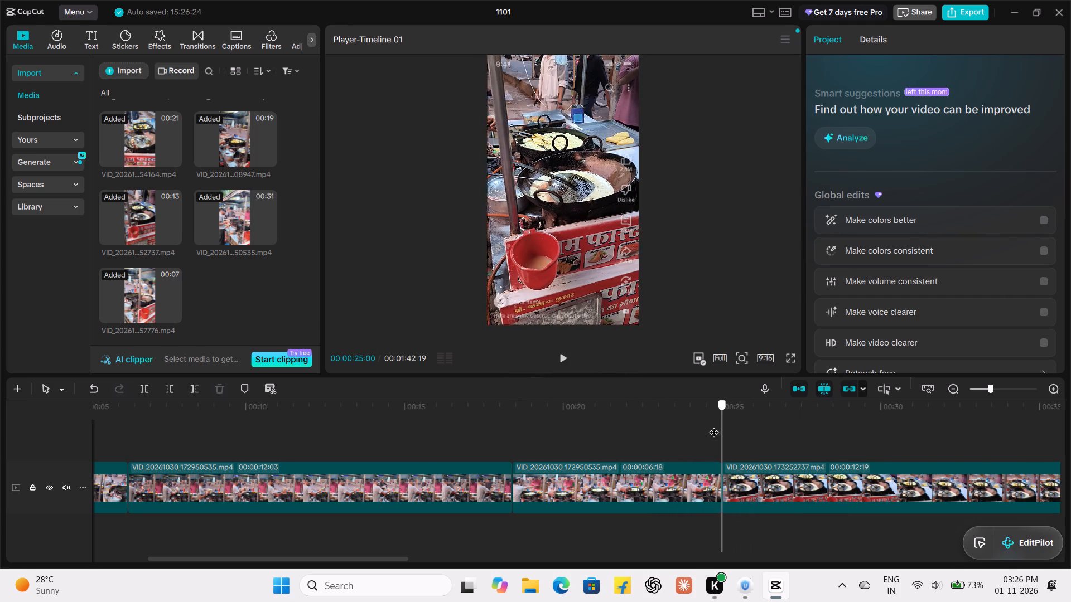
pyautogui.moveTo(714, 425); pyautogui.dragTo(688, 449)
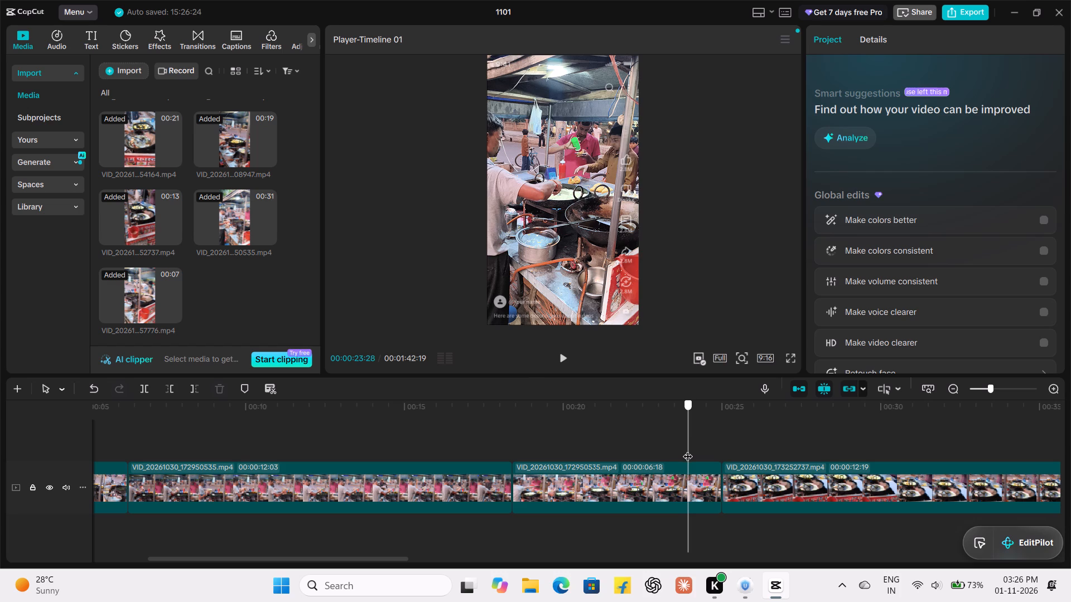
pyautogui.moveTo(688, 449); pyautogui.dragTo(689, 458)
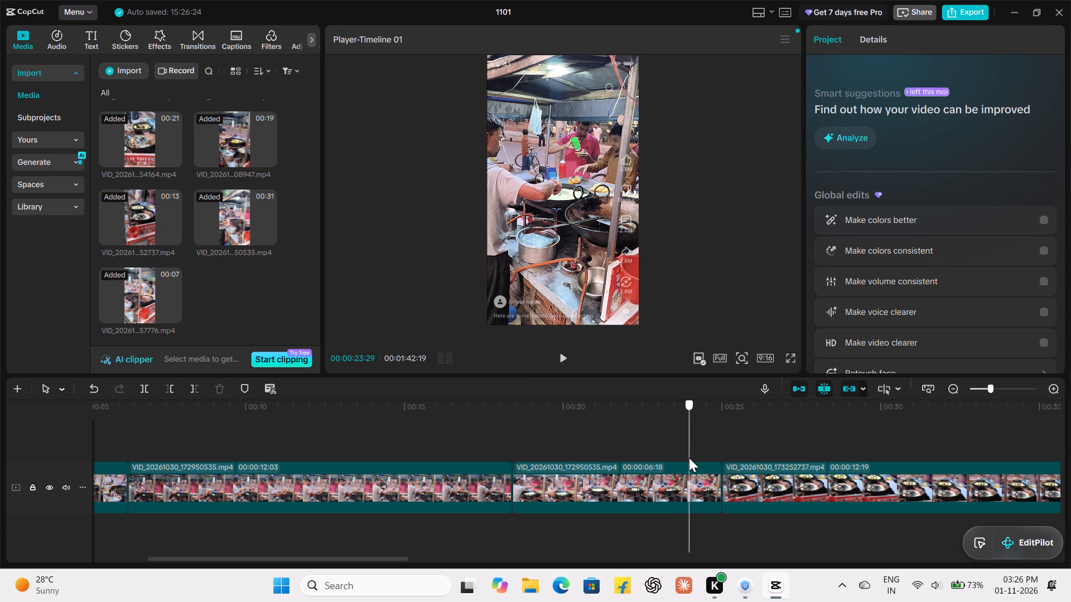
pyautogui.moveTo(689, 458); pyautogui.dragTo(688, 460)
pyautogui.click(672, 472)
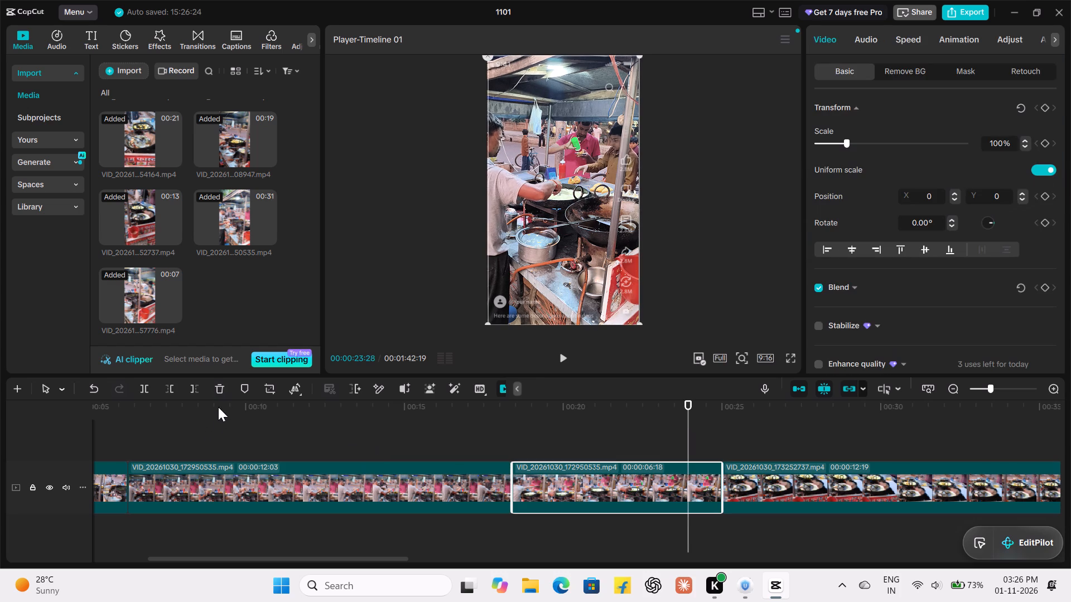
pyautogui.click(199, 385)
# Review the join into the third clip, VID_20261030_173252737, and split that clip at 00:00:28:11.
pyautogui.moveTo(690, 415); pyautogui.dragTo(673, 417)
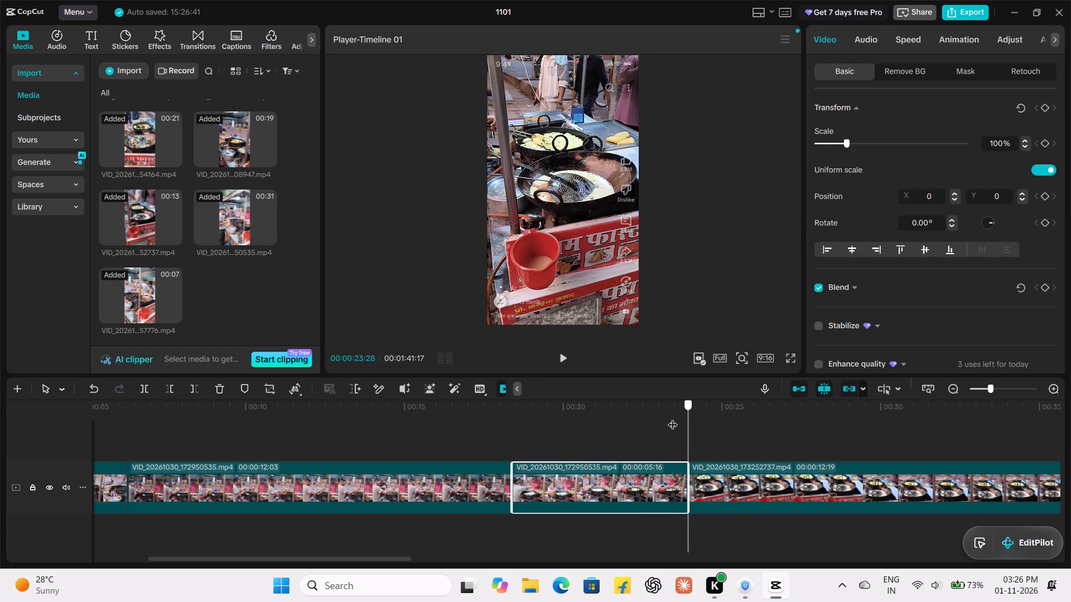
pyautogui.moveTo(673, 417); pyautogui.dragTo(505, 461)
pyautogui.press('space')
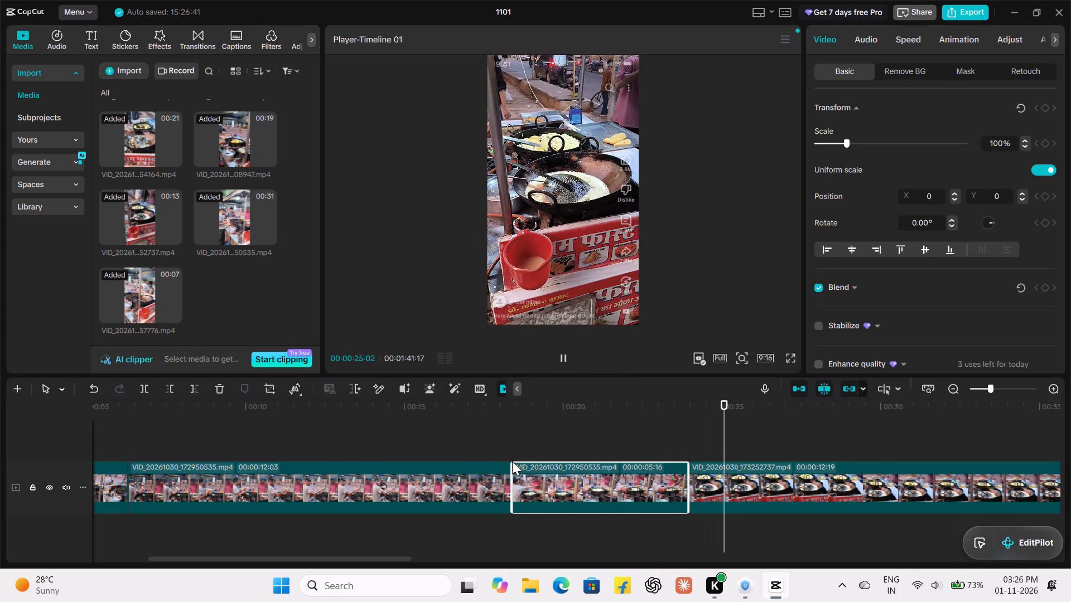
pyautogui.hscroll(-1, 512, 461)
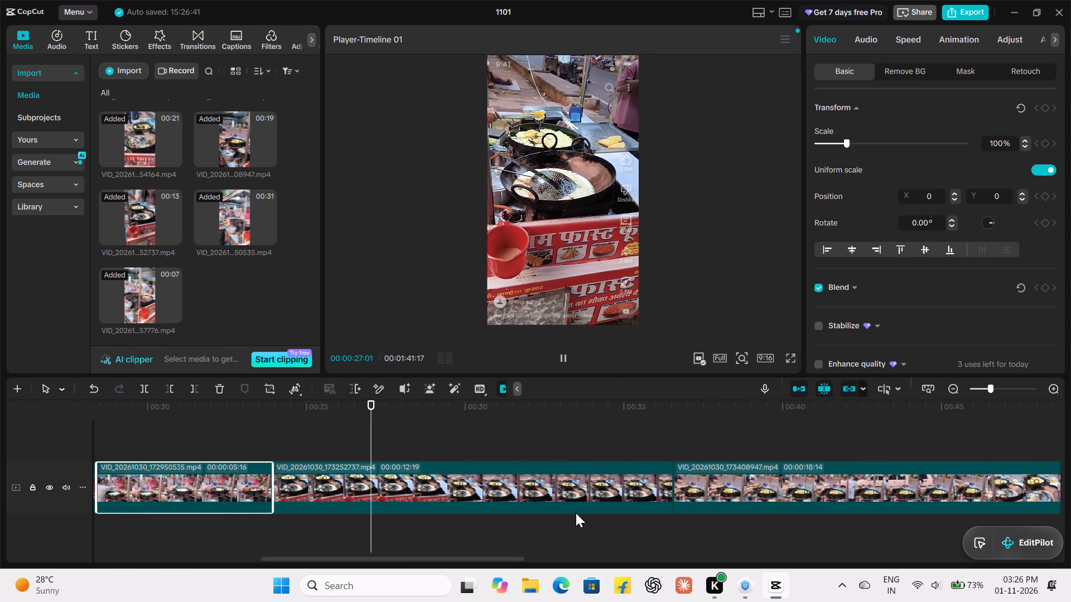
pyautogui.click(526, 496)
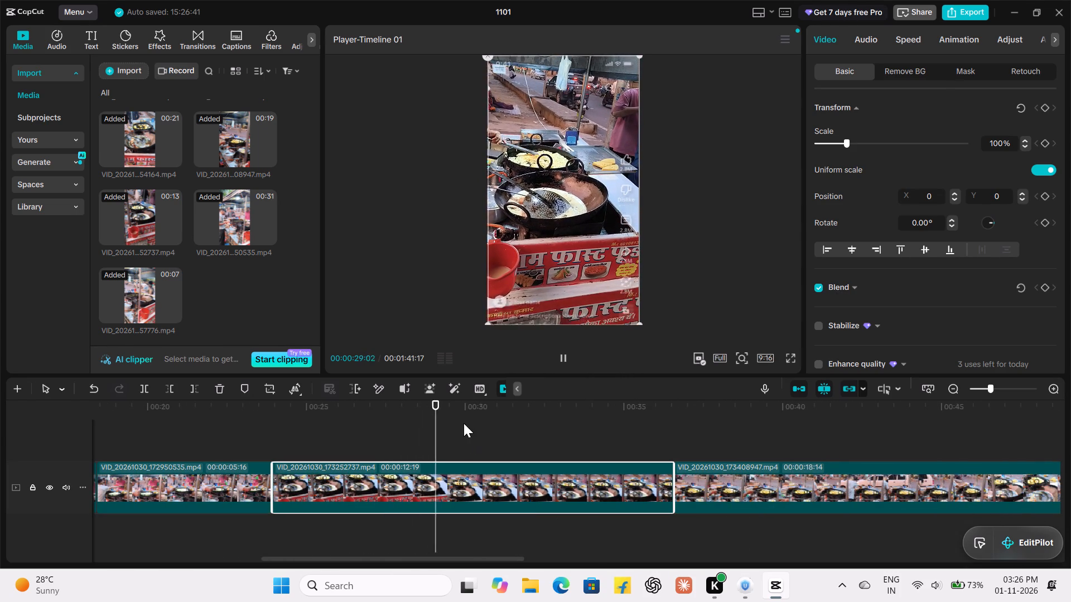
pyautogui.moveTo(446, 414); pyautogui.dragTo(262, 469)
pyautogui.press('space')
pyautogui.press('space')
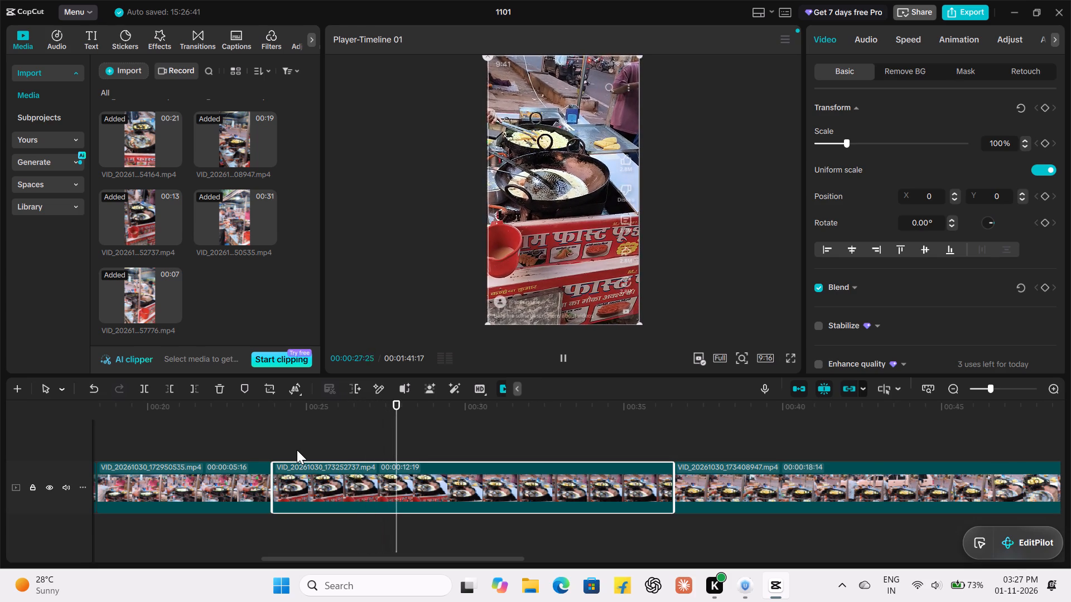
pyautogui.press('space')
pyautogui.press('Left')
pyautogui.press('Left')
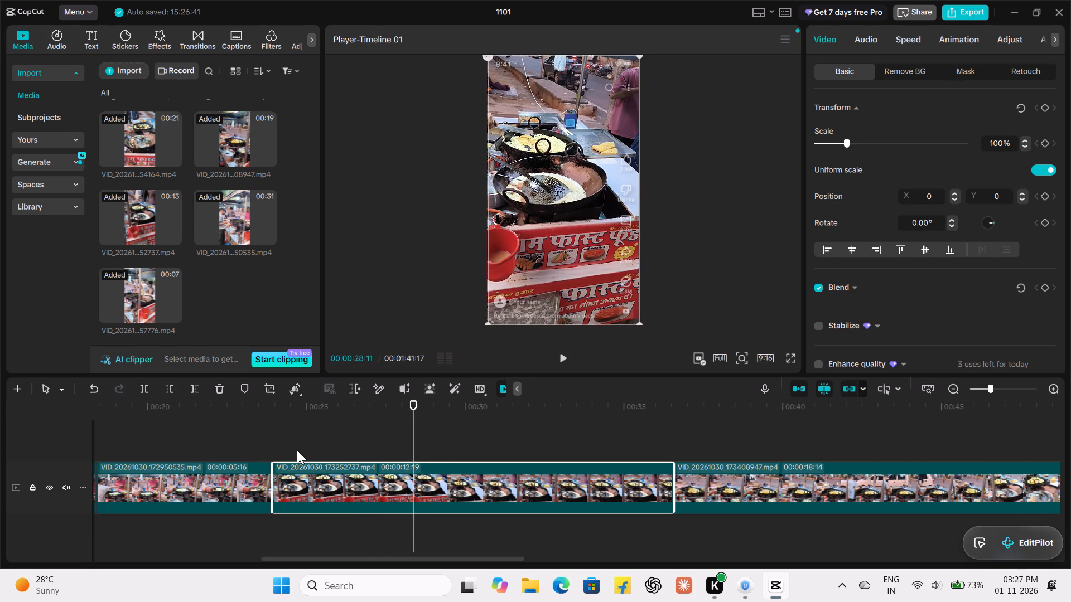
pyautogui.press('Left')
pyautogui.press('Right')
pyautogui.click(148, 390)
# Play the third clip's part after the split, and delete its opening part before the split.
pyautogui.press('space')
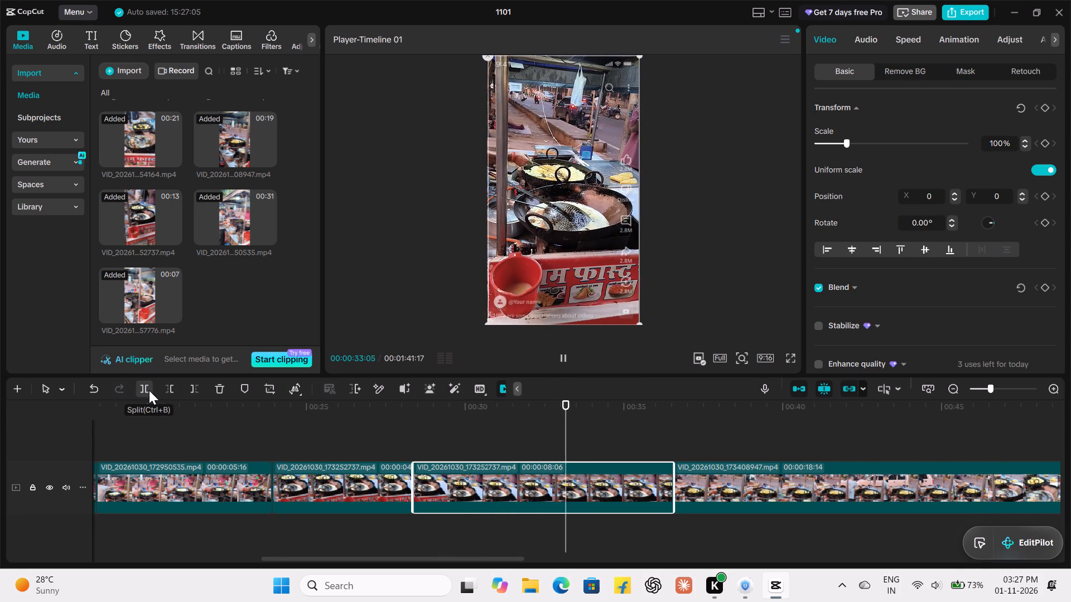
pyautogui.press('space')
pyautogui.press('space')
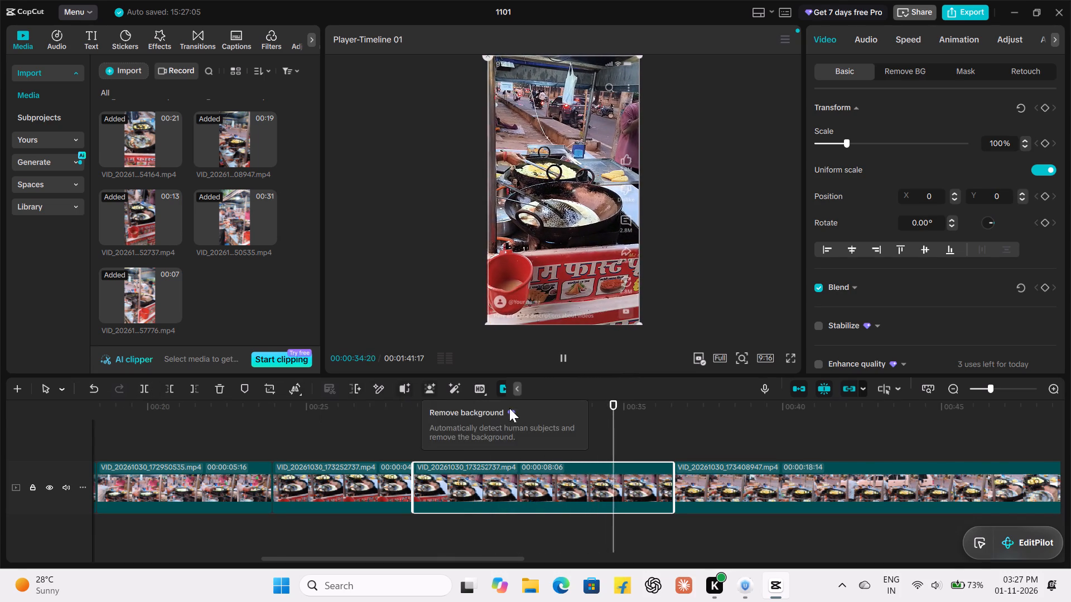
pyautogui.press('space')
pyautogui.moveTo(641, 404); pyautogui.dragTo(388, 436)
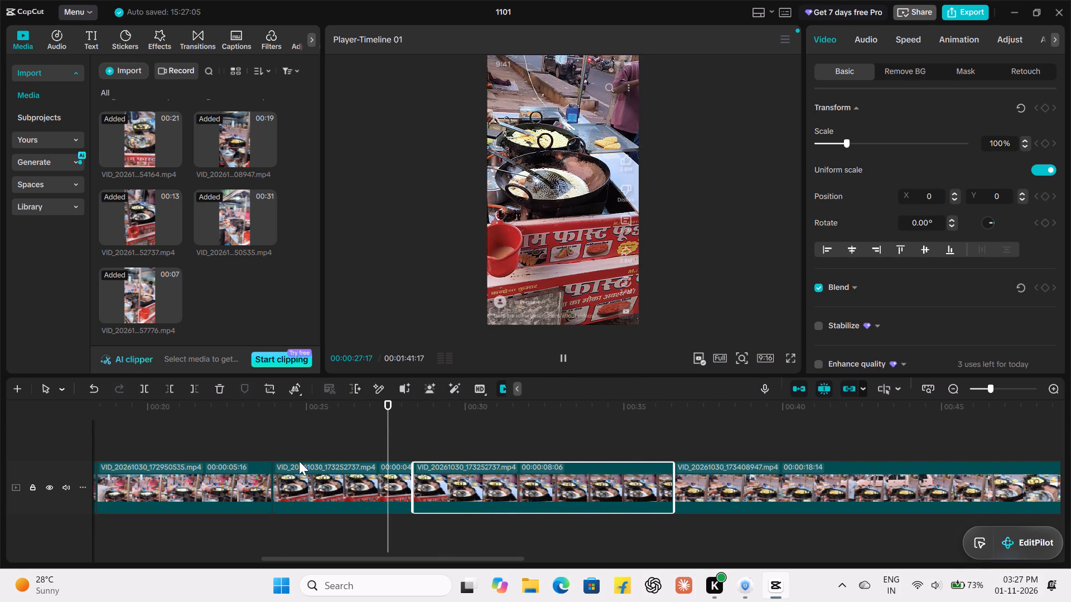
pyautogui.click(288, 469)
pyautogui.click(221, 387)
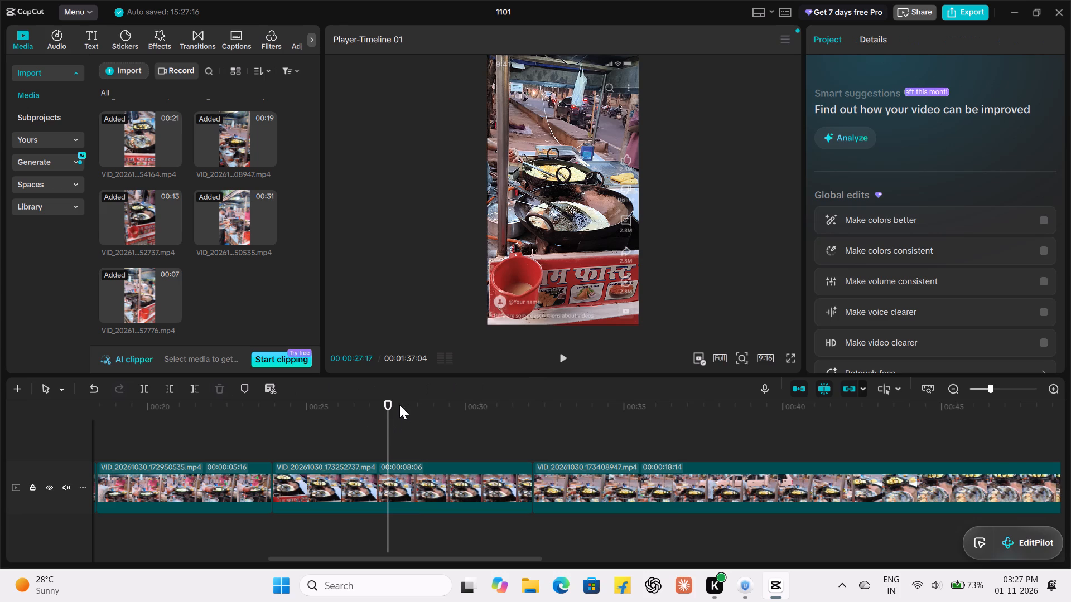
# Play the third clip, VID_20261030_173252737, and trim its end back to 00:00:30:15.
pyautogui.moveTo(392, 404); pyautogui.dragTo(233, 436)
pyautogui.press('space')
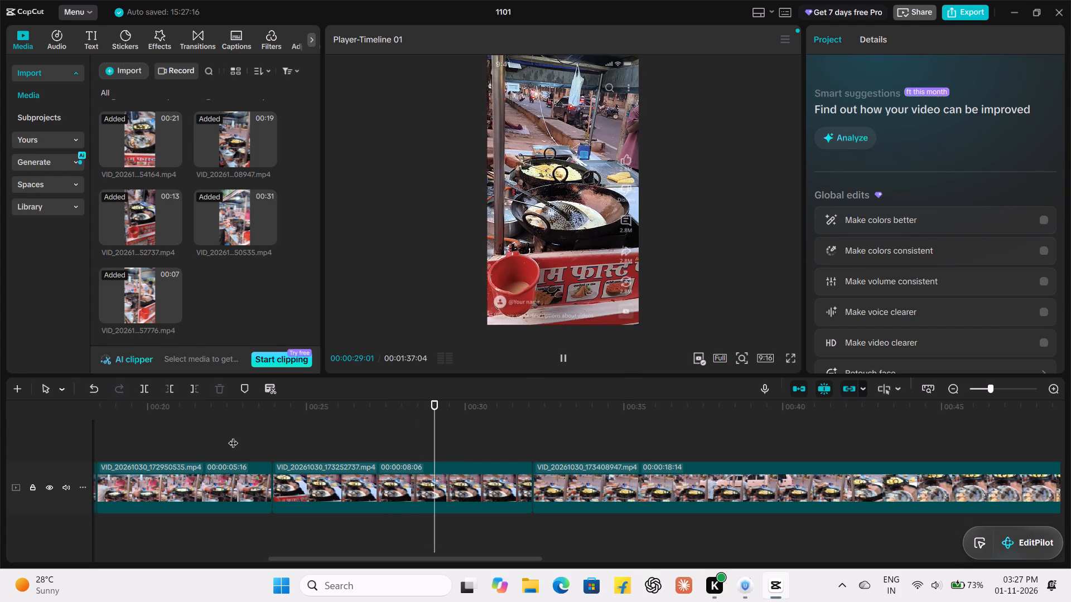
pyautogui.press('space')
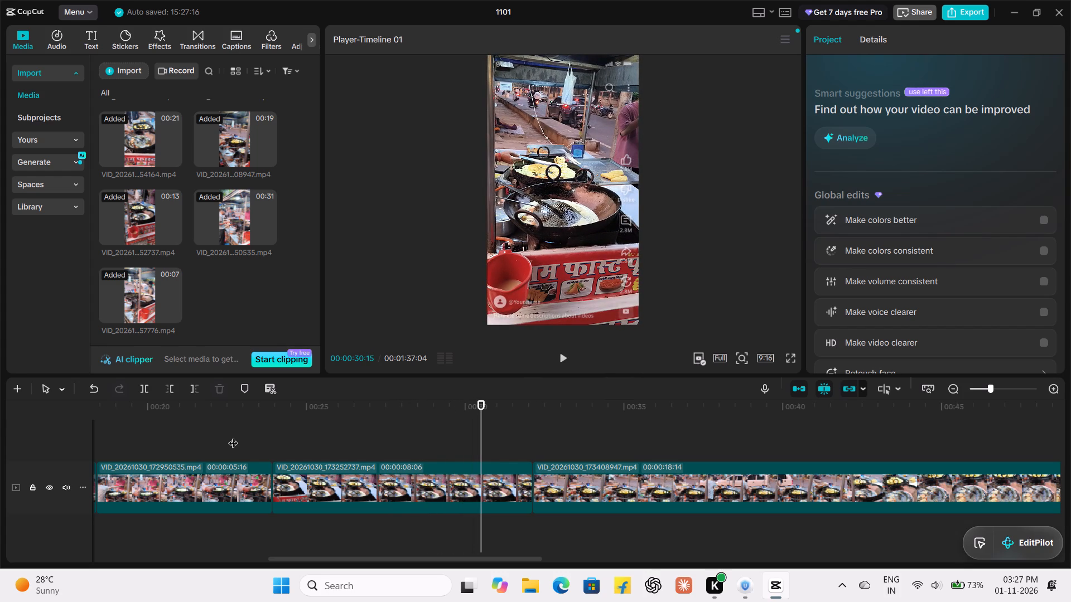
pyautogui.click(504, 488)
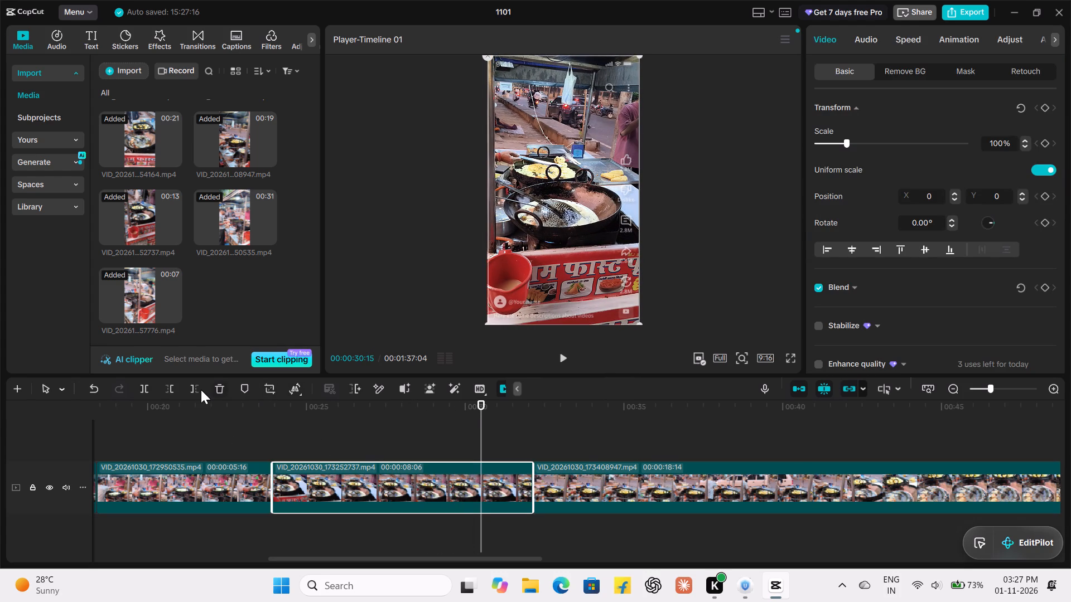
pyautogui.click(201, 390)
# Play from the third clip's new end through the whole fourth clip, VID_20261030_173408947, into the start of the fifth.
pyautogui.press('space')
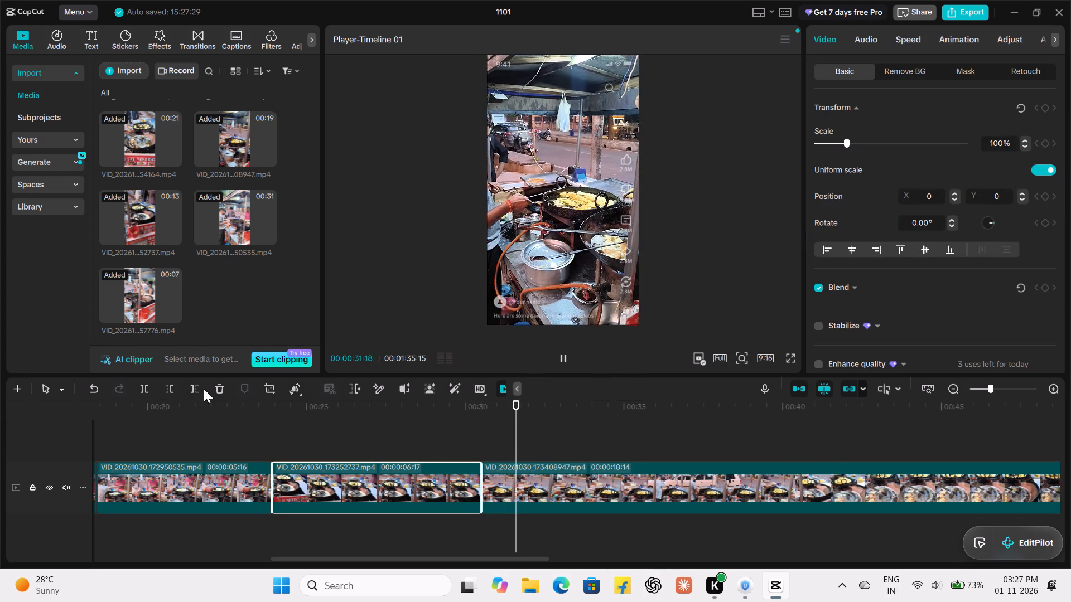
pyautogui.click(617, 479)
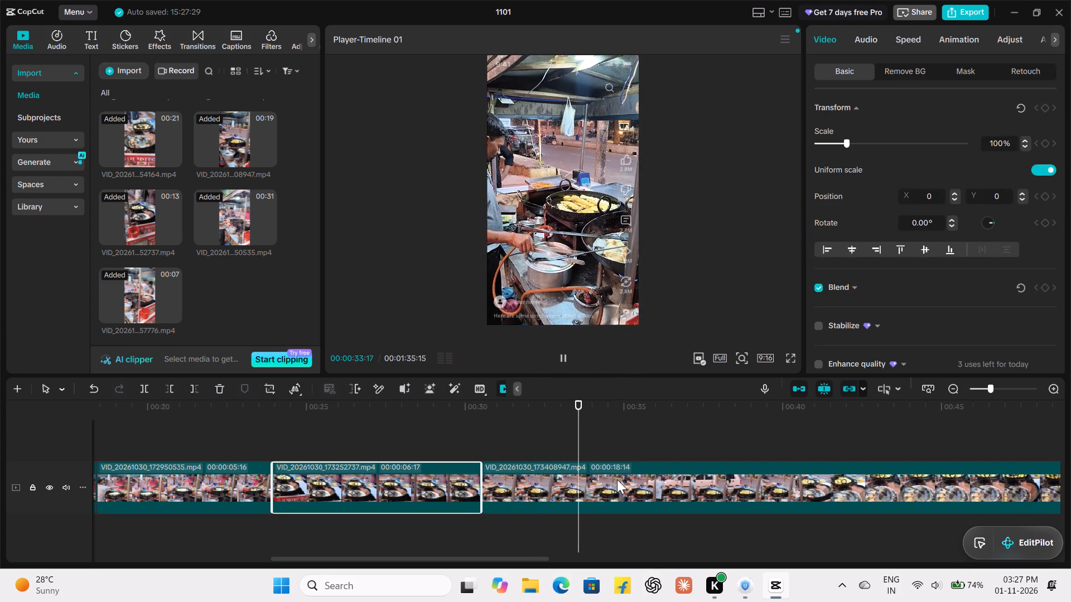
pyautogui.moveTo(605, 411); pyautogui.dragTo(450, 426)
pyautogui.press('space')
pyautogui.press('space')
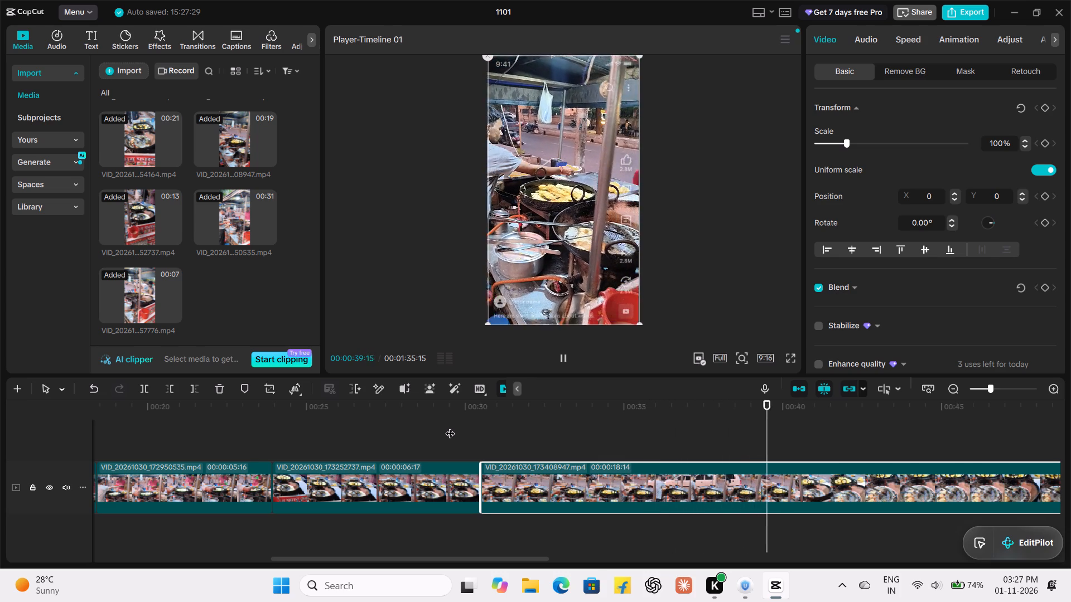
pyautogui.hscroll(-1, 894, 556)
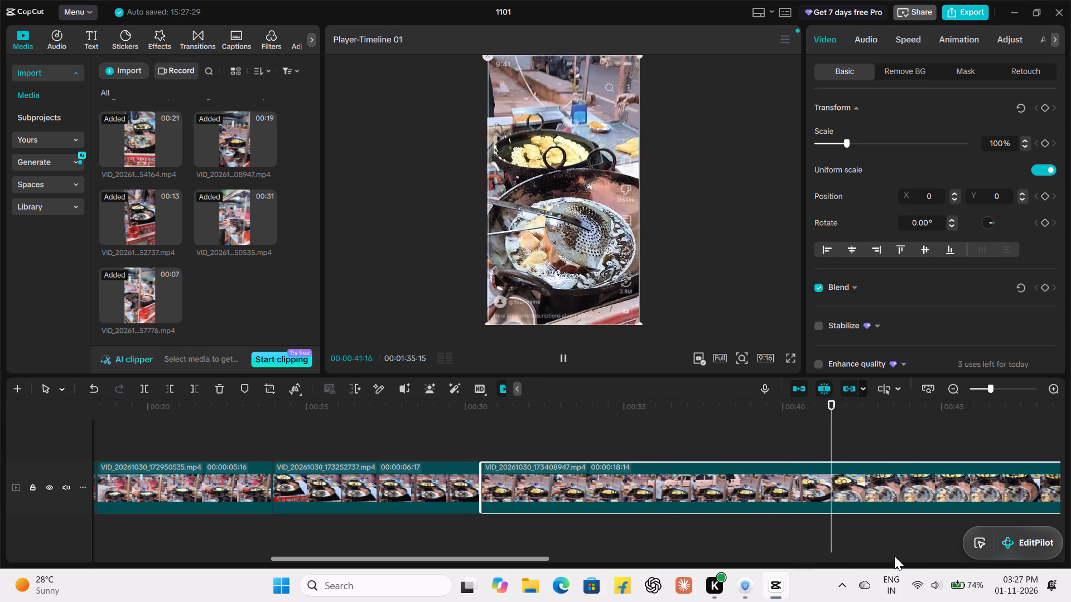
pyautogui.hscroll(-1, 894, 556)
pyautogui.hscroll(-2, 818, 550)
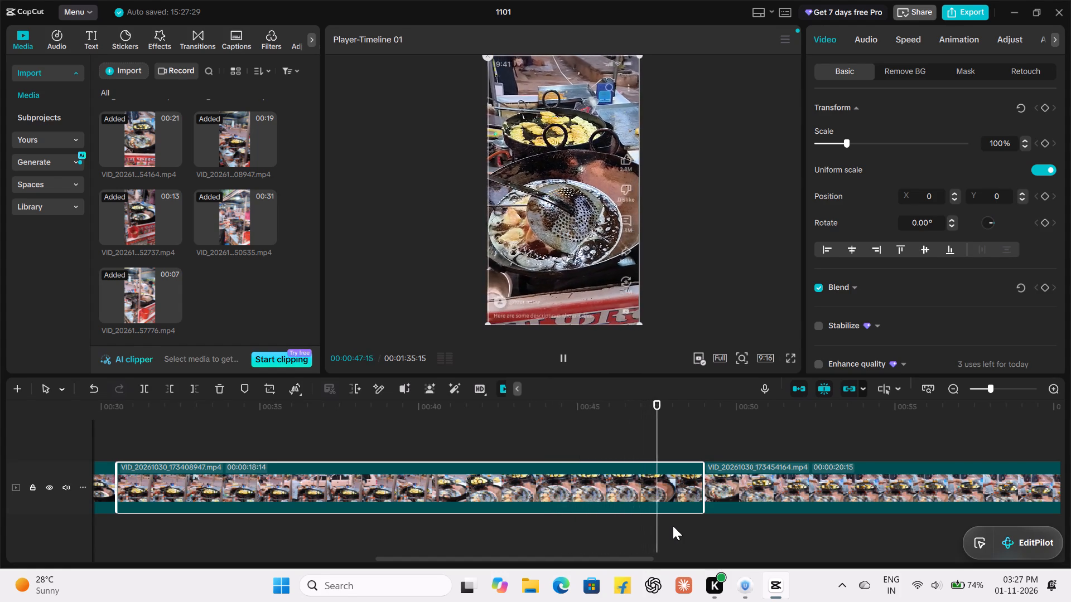
pyautogui.press('space')
pyautogui.press('space')
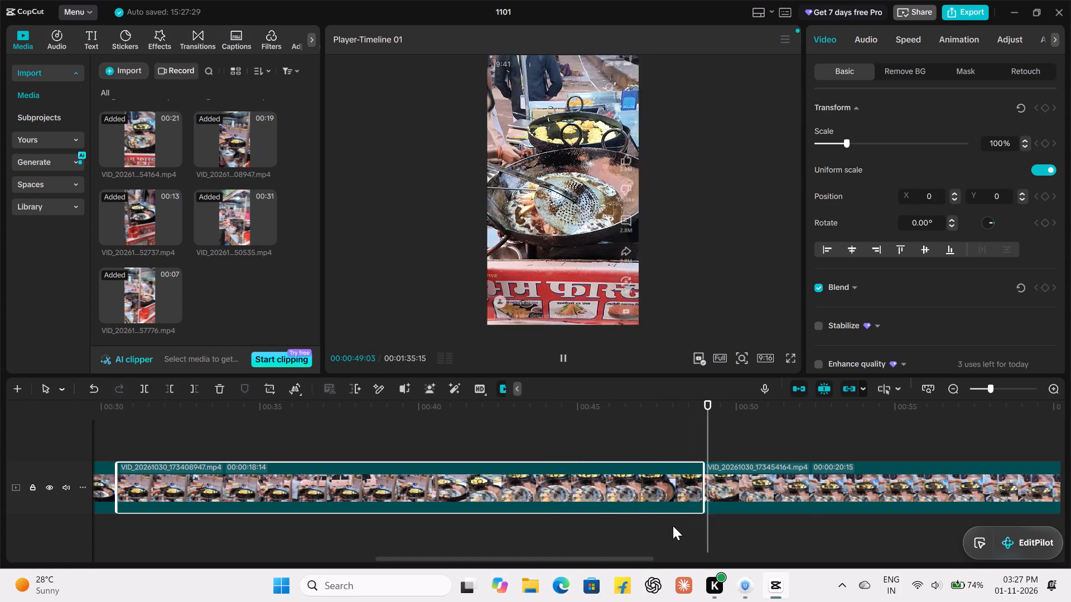
pyautogui.hscroll(-1, 802, 507)
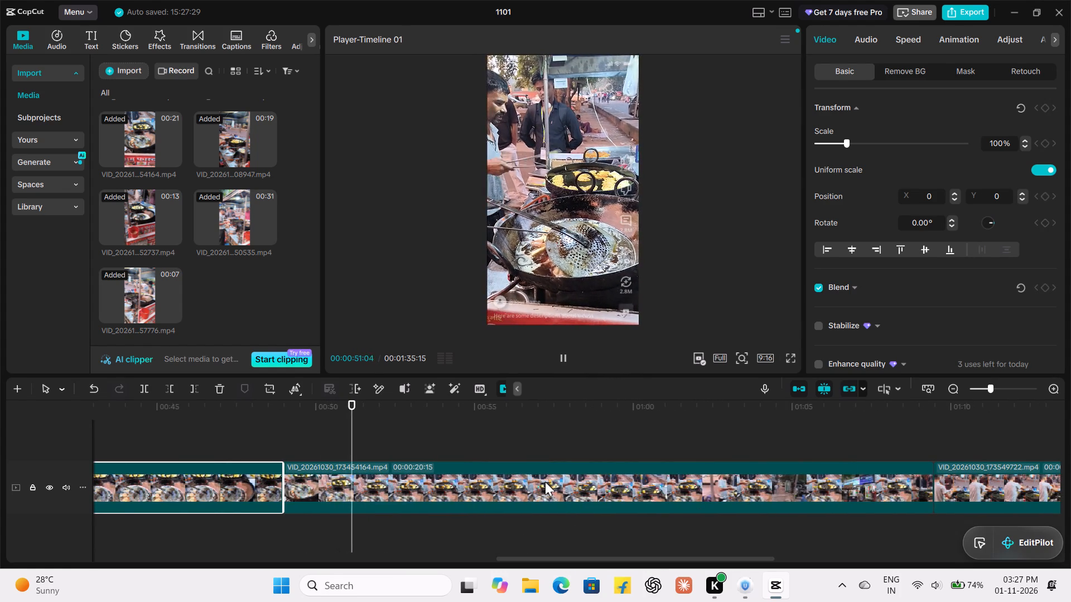
# Review the opening of the fifth clip, VID_20261030_173454164, and trim away its start up to 00:00:52:08.
pyautogui.moveTo(379, 403); pyautogui.dragTo(334, 428)
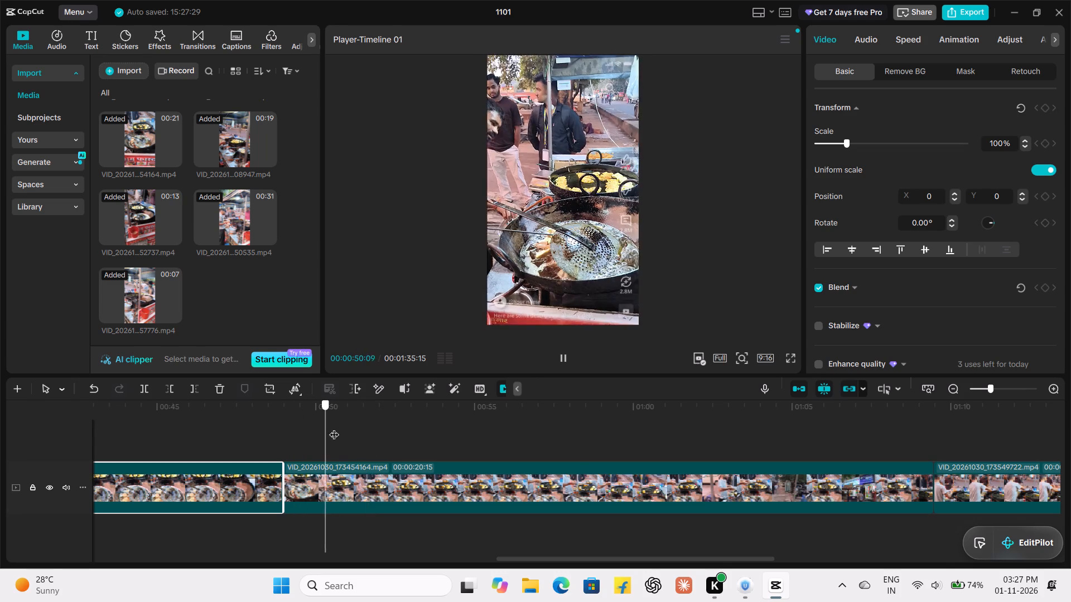
pyautogui.moveTo(334, 428); pyautogui.dragTo(354, 431)
pyautogui.press('space')
pyautogui.press('space')
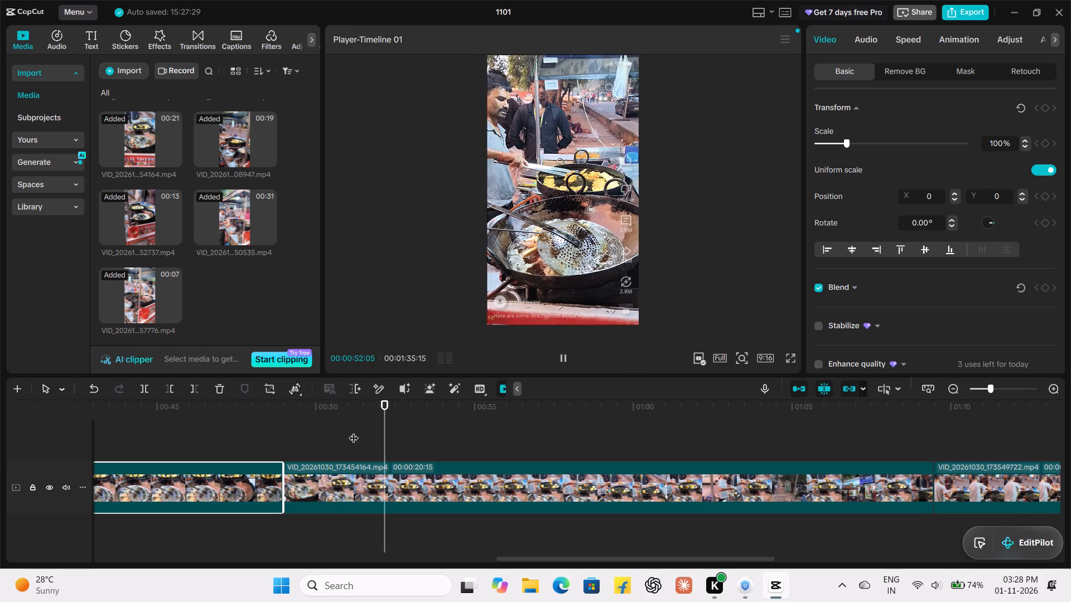
pyautogui.press('space')
pyautogui.press('Left')
pyautogui.press('Left')
pyautogui.press('Left')
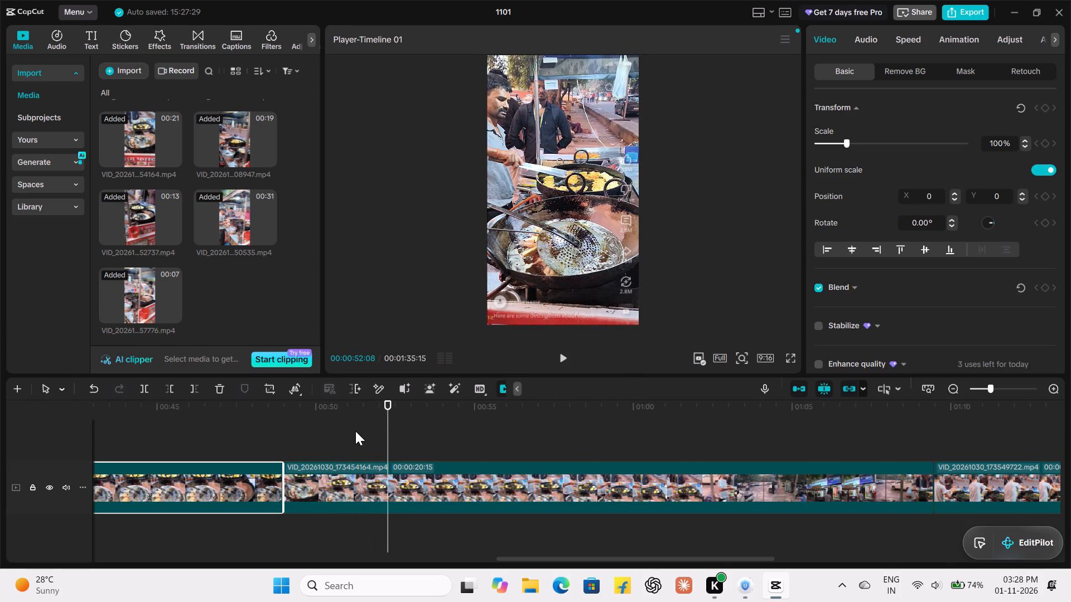
pyautogui.click(430, 488)
pyautogui.click(167, 390)
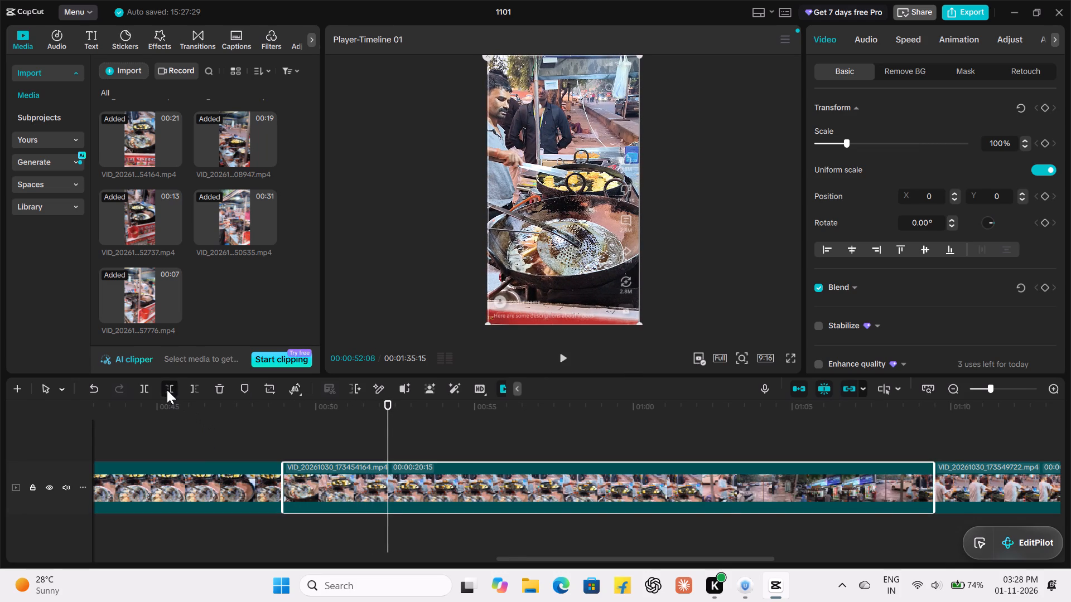
# Play the join between the fourth and fifth clips and onward, and split the fifth clip at 00:00:57:23.
pyautogui.moveTo(285, 417); pyautogui.dragTo(237, 425)
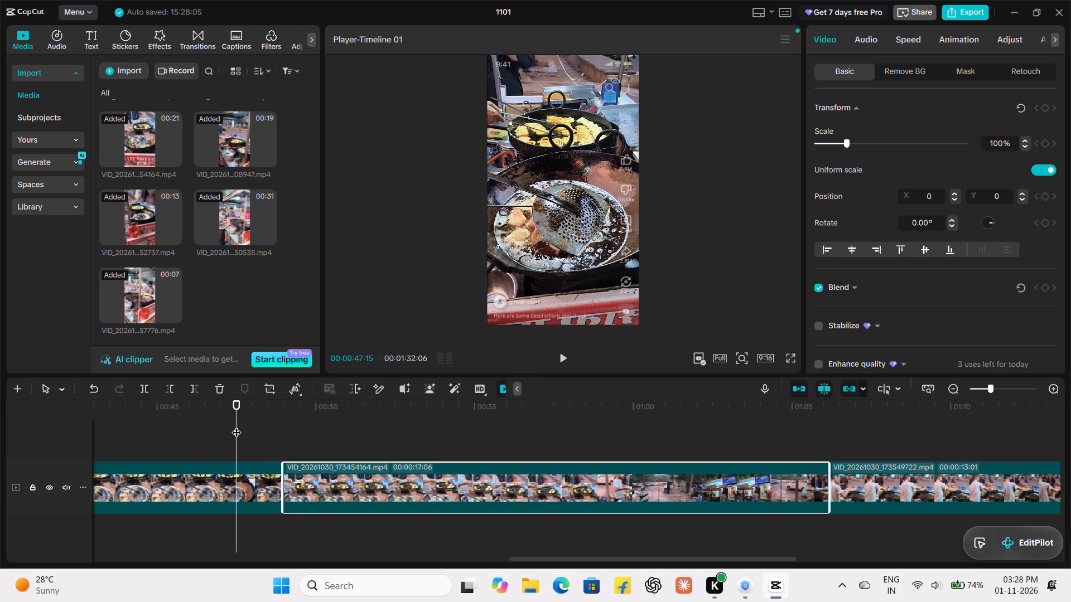
pyautogui.press('space')
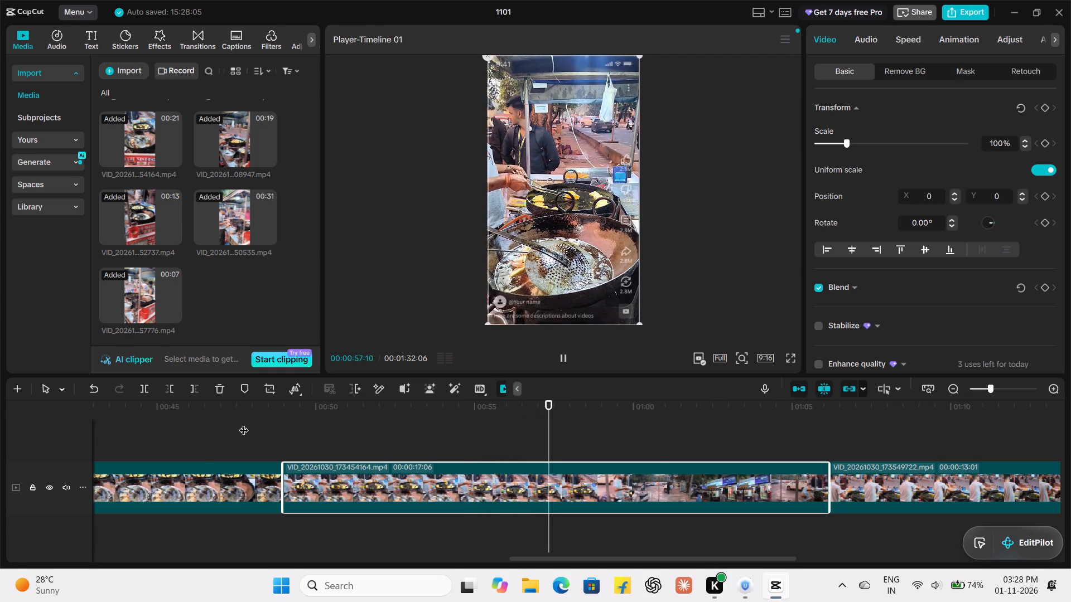
pyautogui.press('space')
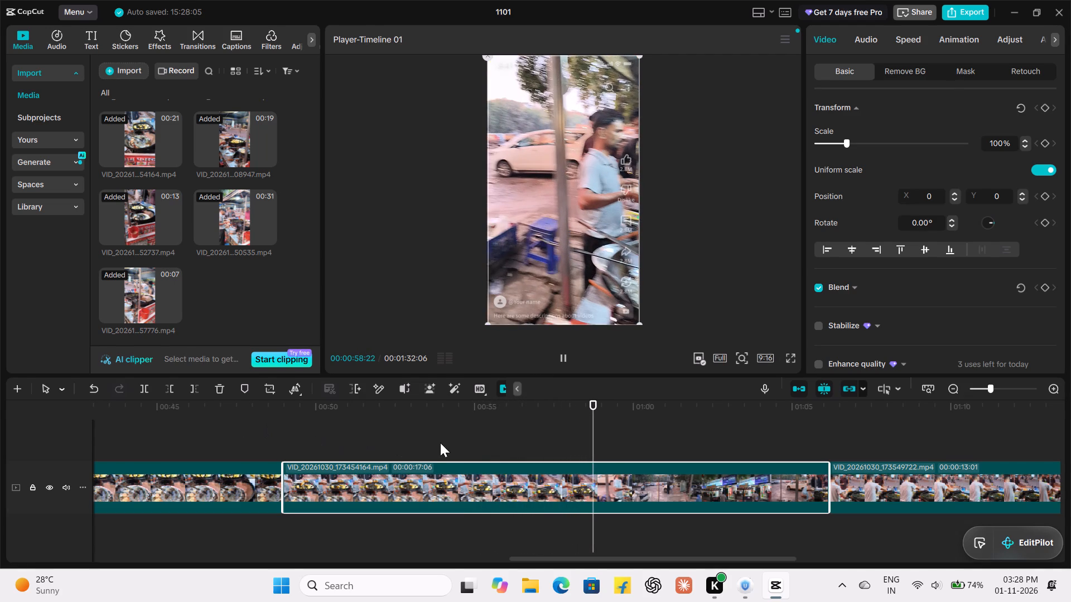
pyautogui.moveTo(597, 413); pyautogui.dragTo(560, 423)
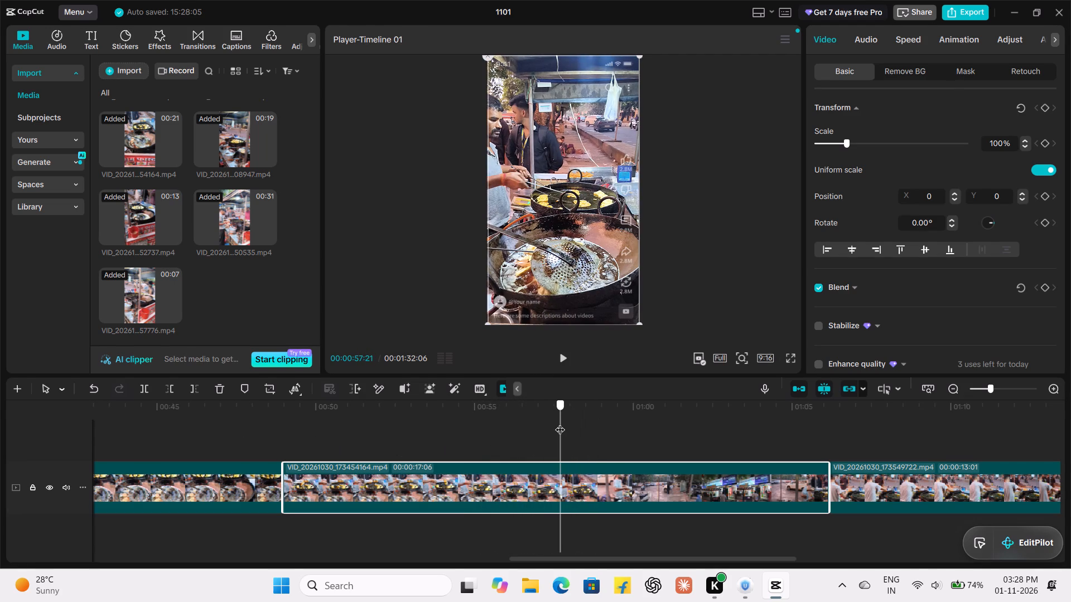
pyautogui.moveTo(560, 423); pyautogui.dragTo(563, 425)
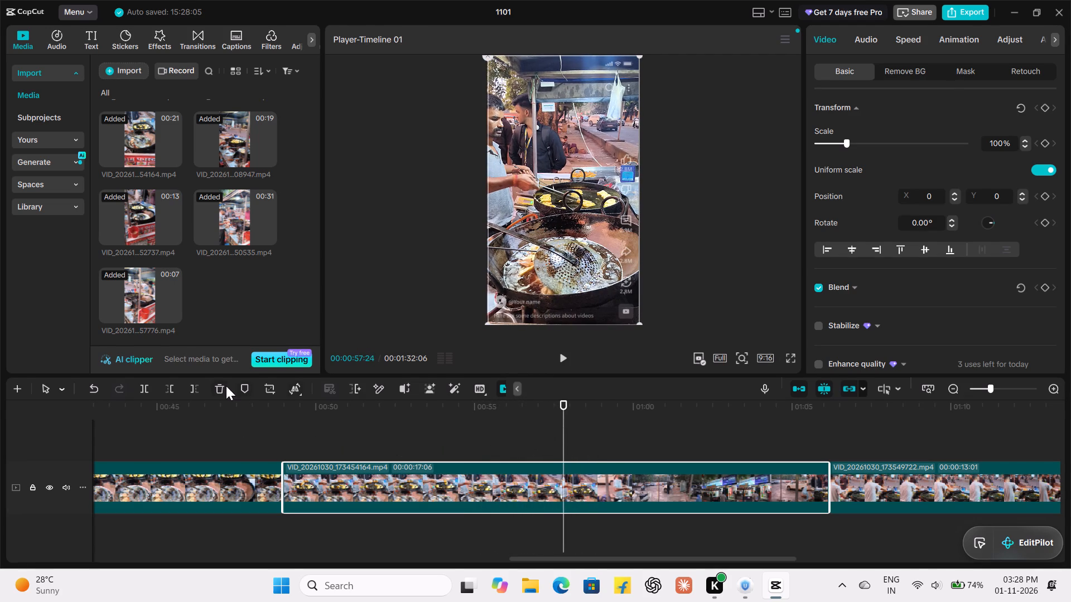
pyautogui.press('Left')
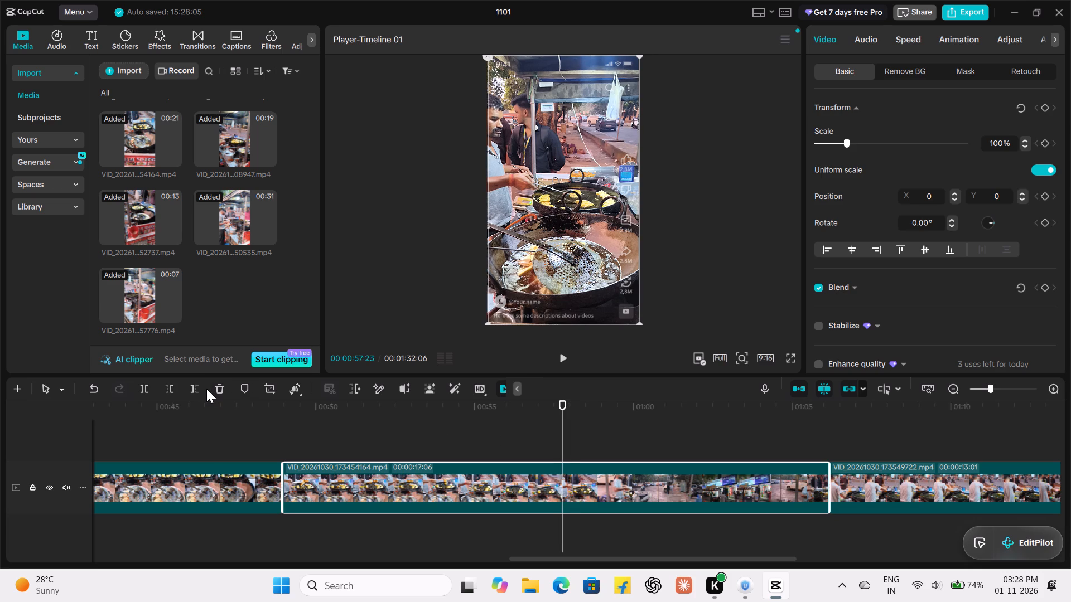
pyautogui.click(141, 389)
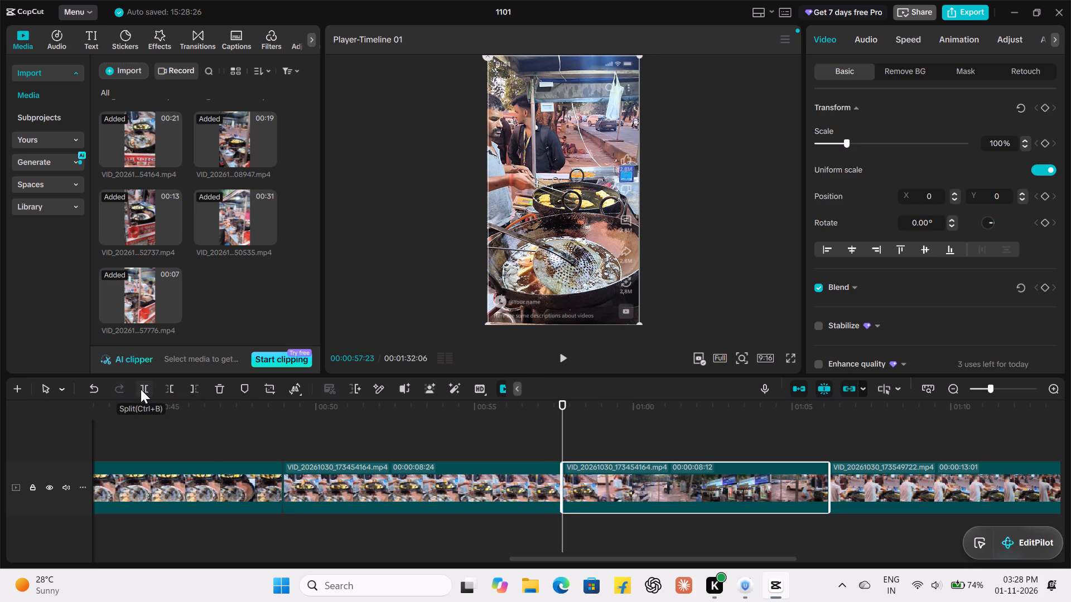
# Play the fifth clip's part after the split and split it again at 00:01:02:05.
pyautogui.press('space')
pyautogui.hscroll(-1, 478, 465)
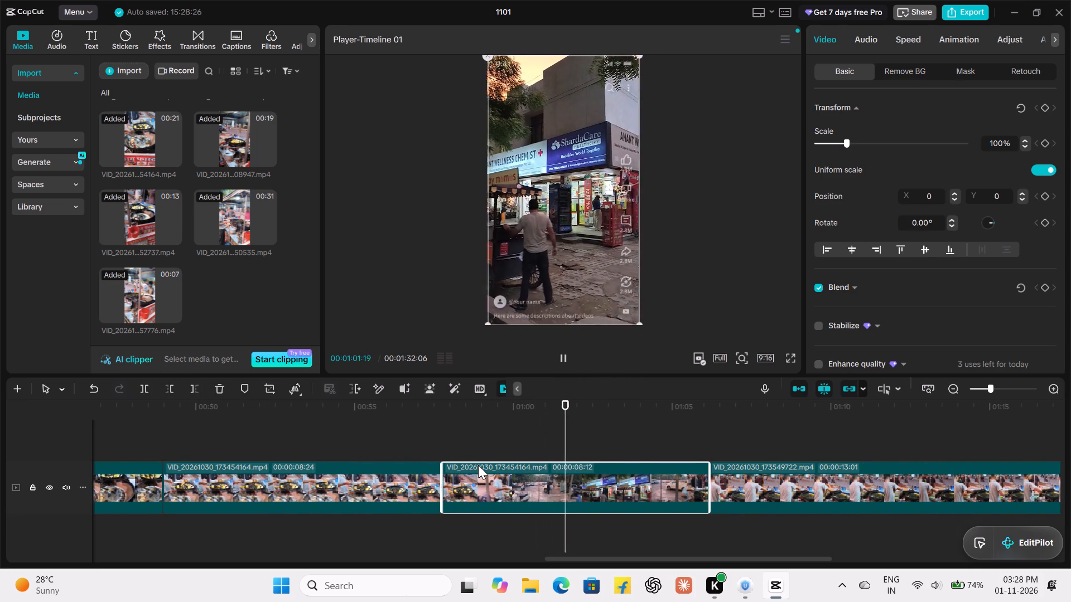
pyautogui.press('space')
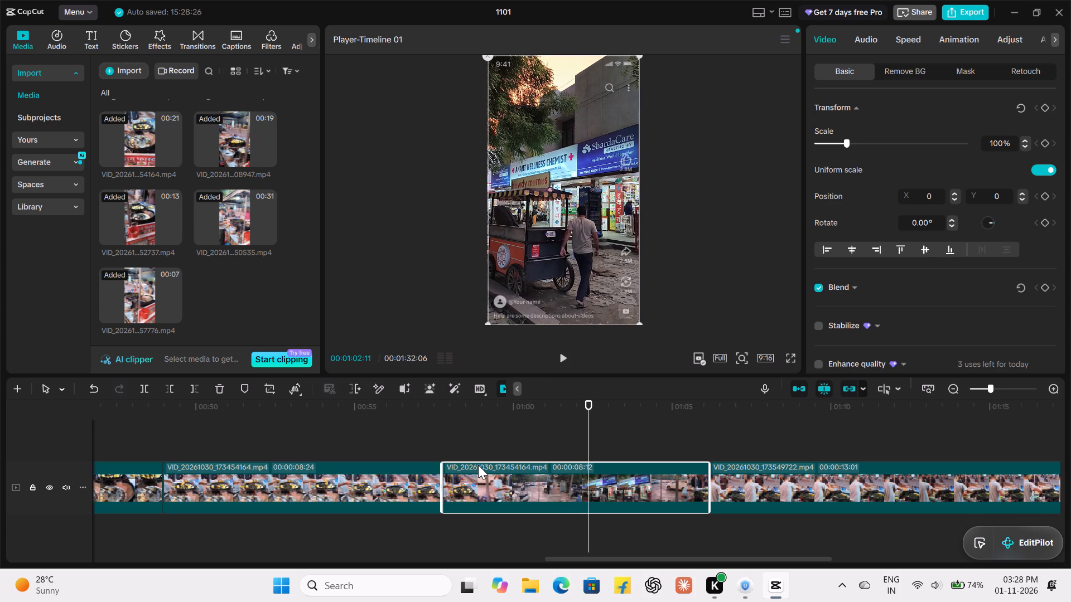
pyautogui.press('Left')
pyautogui.press('Left')
pyautogui.press('Left')
pyautogui.press('Left')
pyautogui.press('Left')
pyautogui.press('Left')
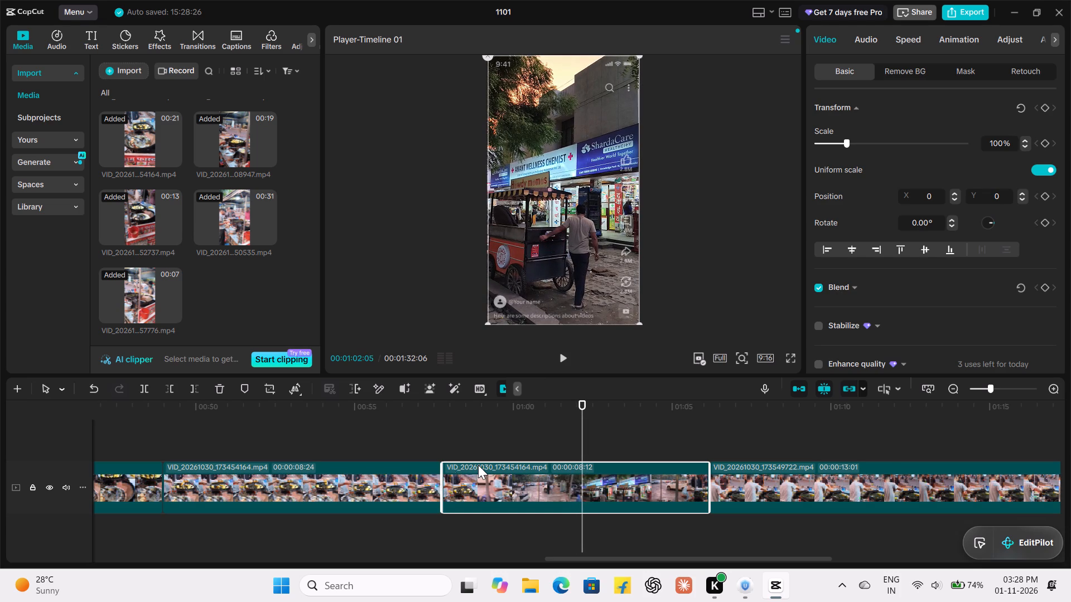
pyautogui.click(143, 389)
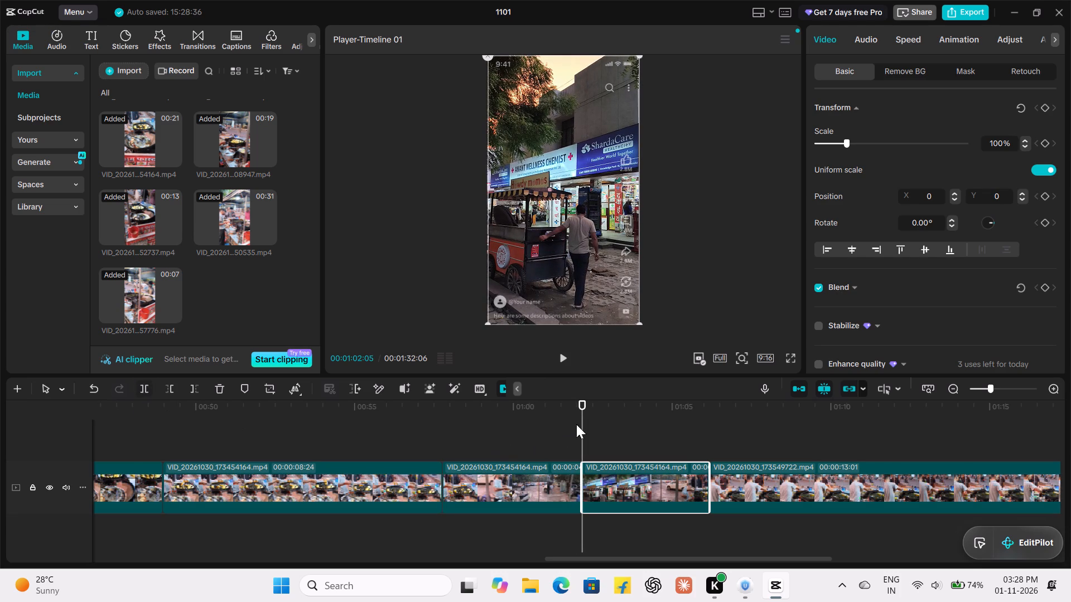
# Play the fifth clip's middle piece, between 00:00:57:23 and 00:01:02:05, and delete it.
pyautogui.moveTo(576, 410); pyautogui.dragTo(462, 436)
pyautogui.press('space')
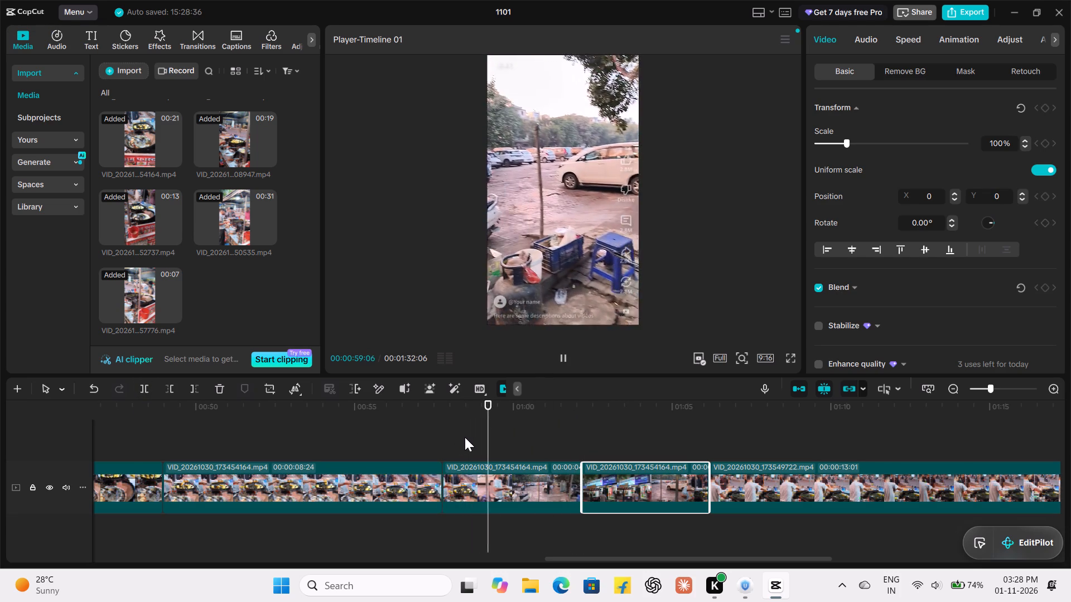
pyautogui.click(505, 484)
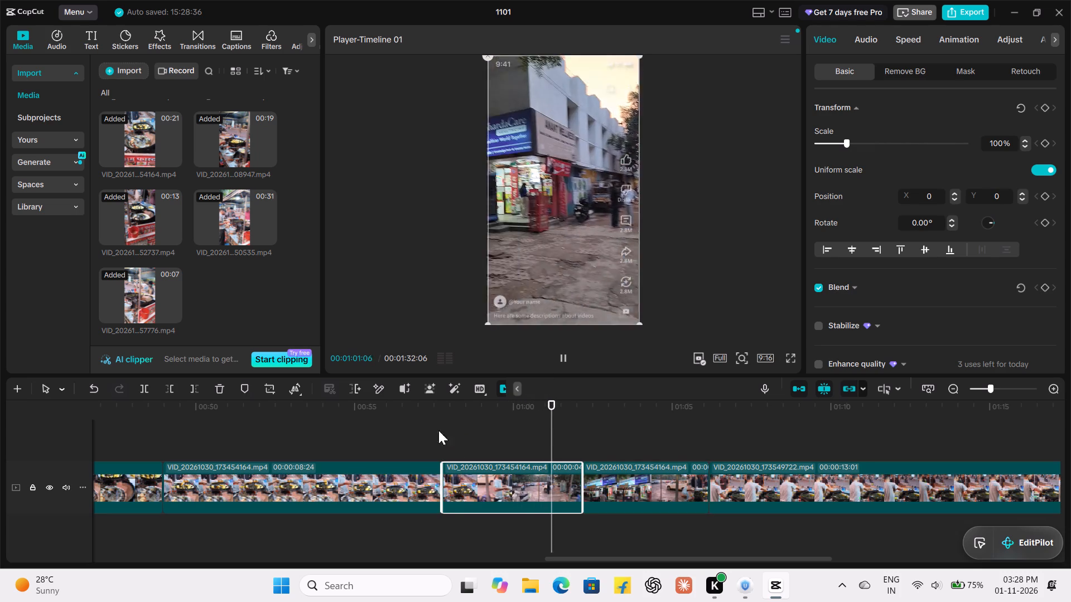
pyautogui.click(221, 385)
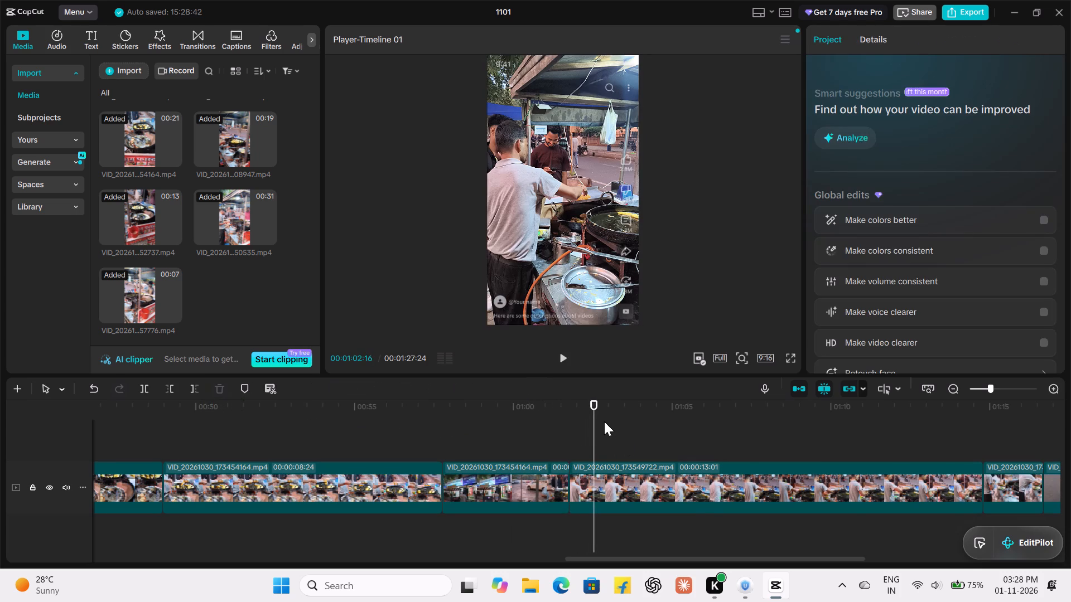
# Review the join into the sixth clip, VID_20261030_173549722, and trim away that clip's start up to 00:01:02:26.
pyautogui.moveTo(595, 407); pyautogui.dragTo(367, 458)
pyautogui.press('space')
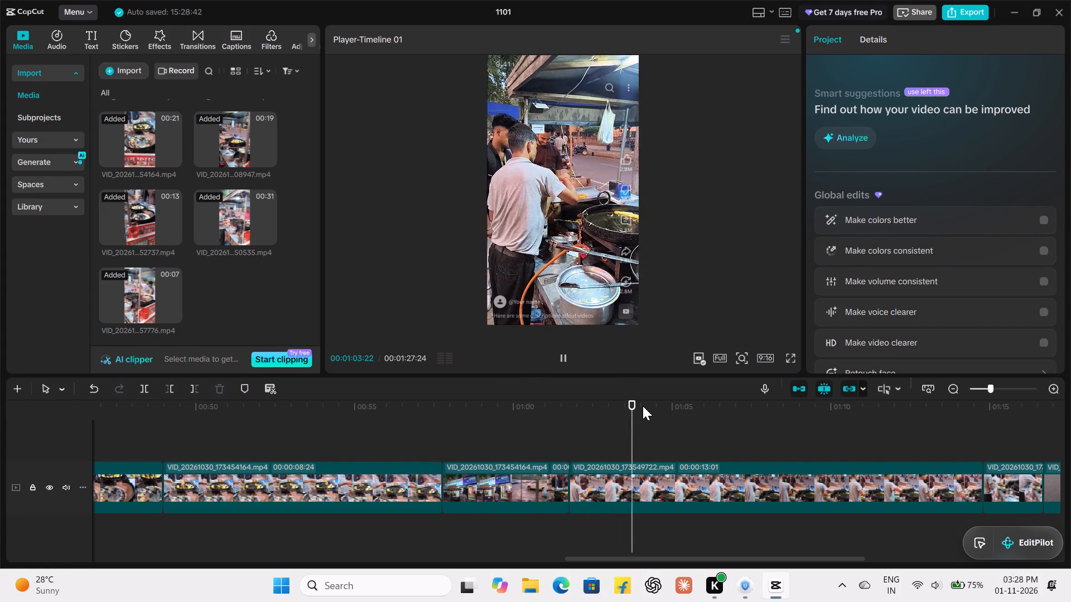
pyautogui.hscroll(-1, 662, 508)
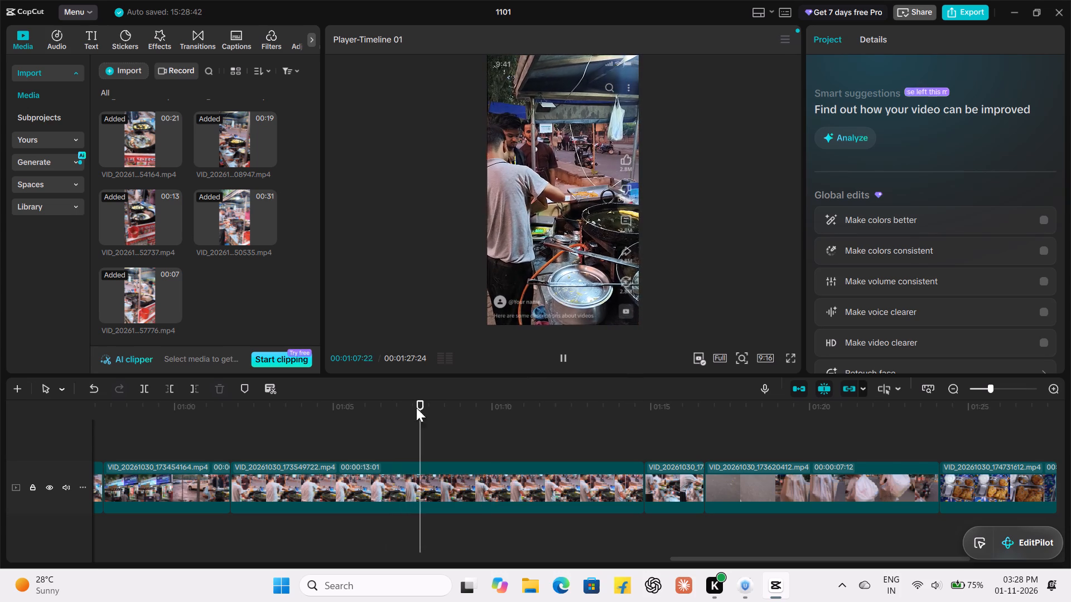
pyautogui.moveTo(429, 407); pyautogui.dragTo(219, 476)
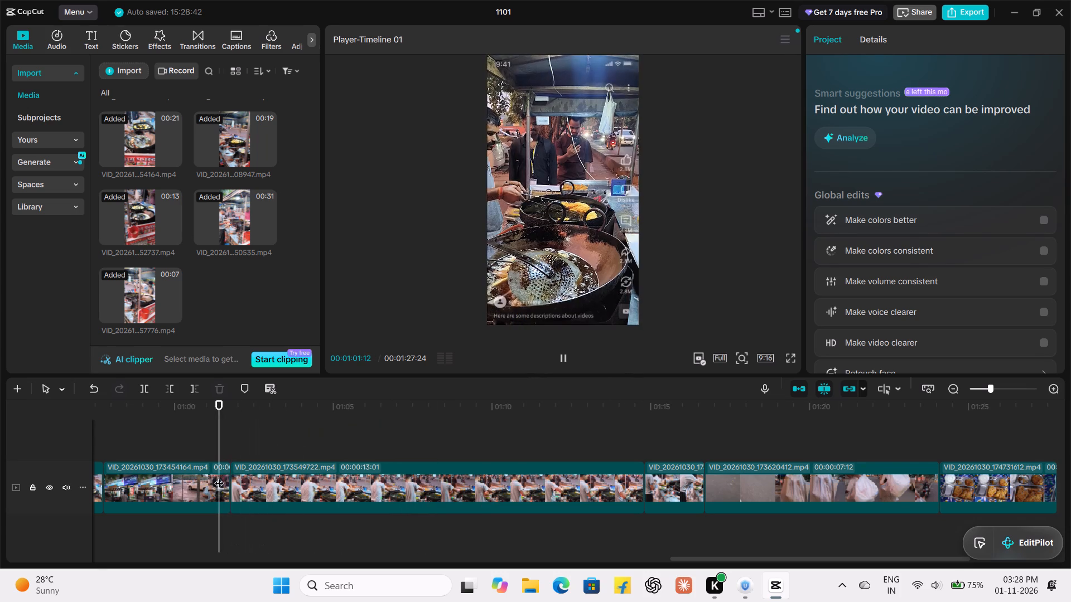
pyautogui.press('space')
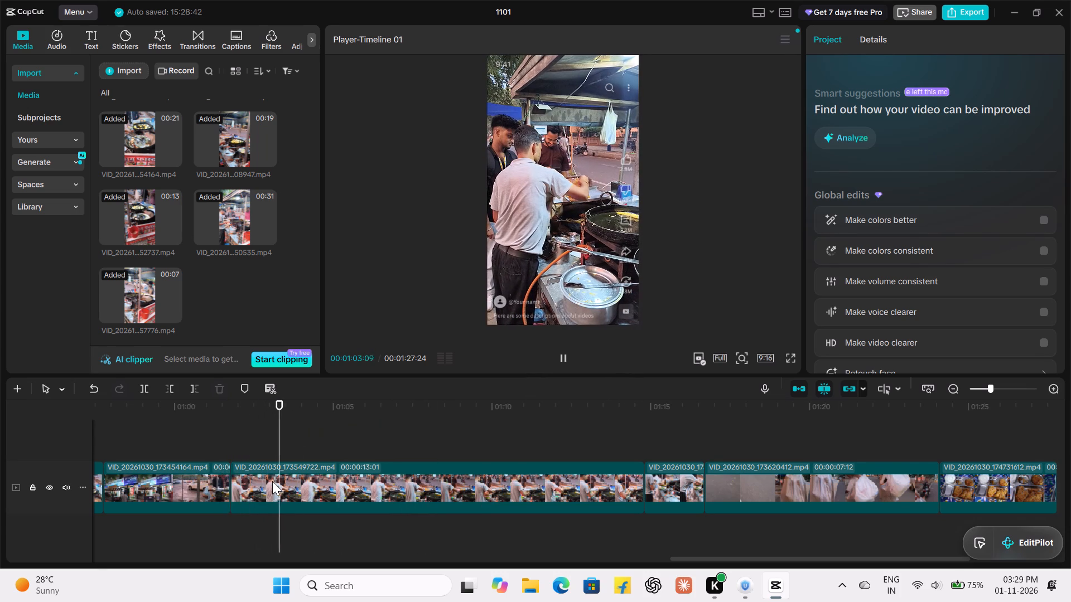
pyautogui.press('space')
pyautogui.moveTo(284, 412); pyautogui.dragTo(271, 433)
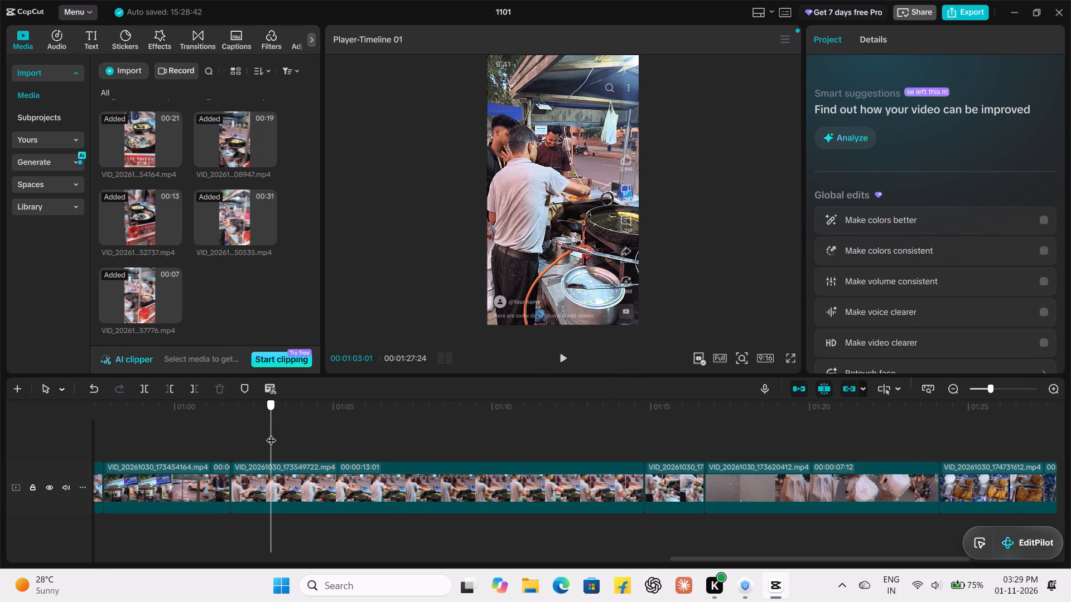
pyautogui.moveTo(271, 433); pyautogui.dragTo(266, 447)
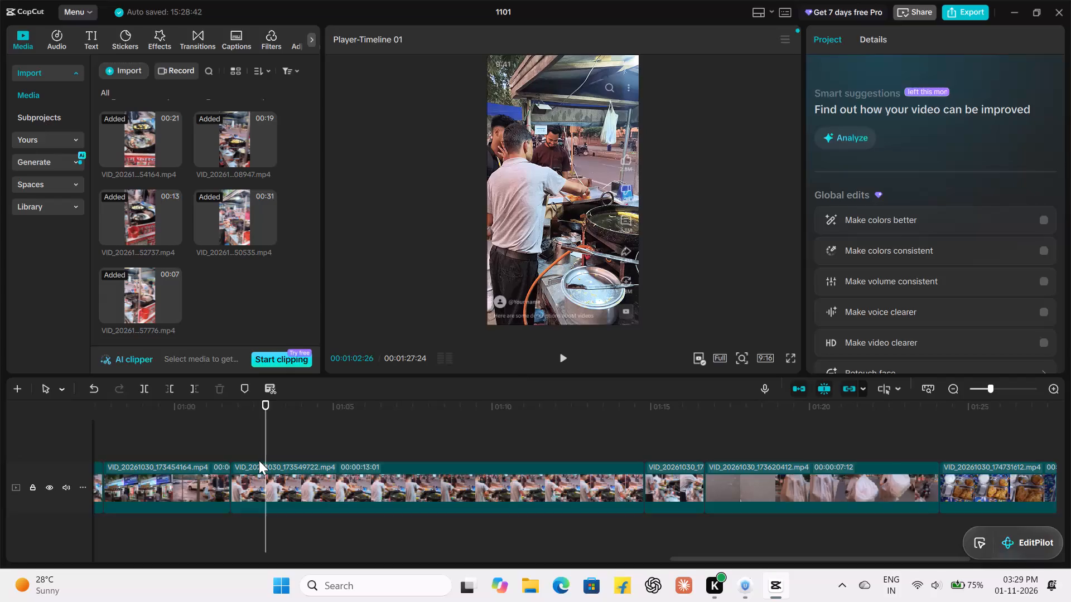
pyautogui.click(259, 465)
pyautogui.click(172, 387)
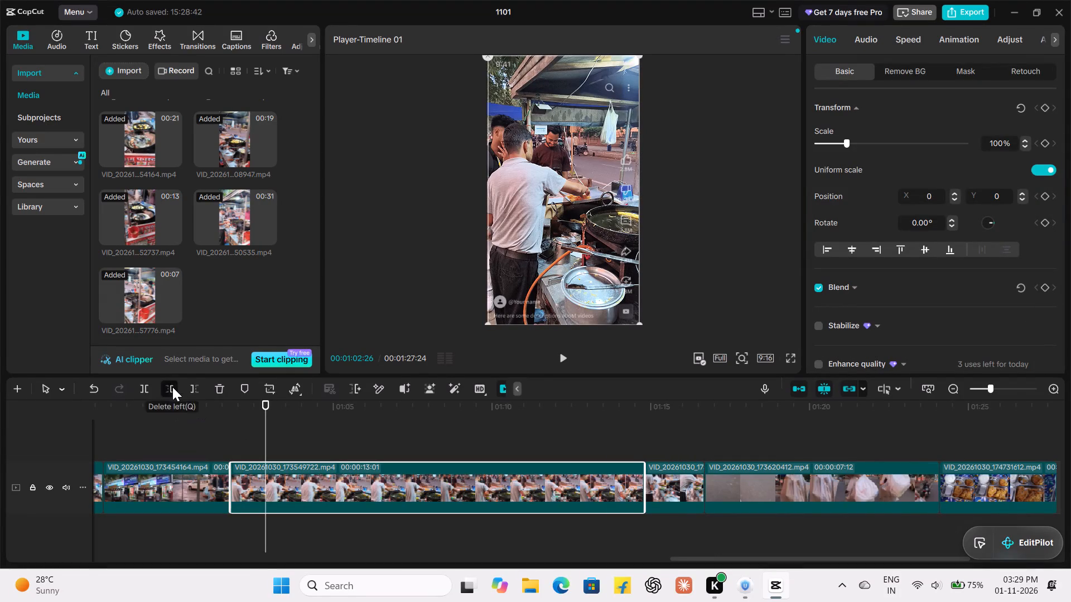
# Play the sixth clip from its new start and split it at 00:01:06:06.
pyautogui.press('space')
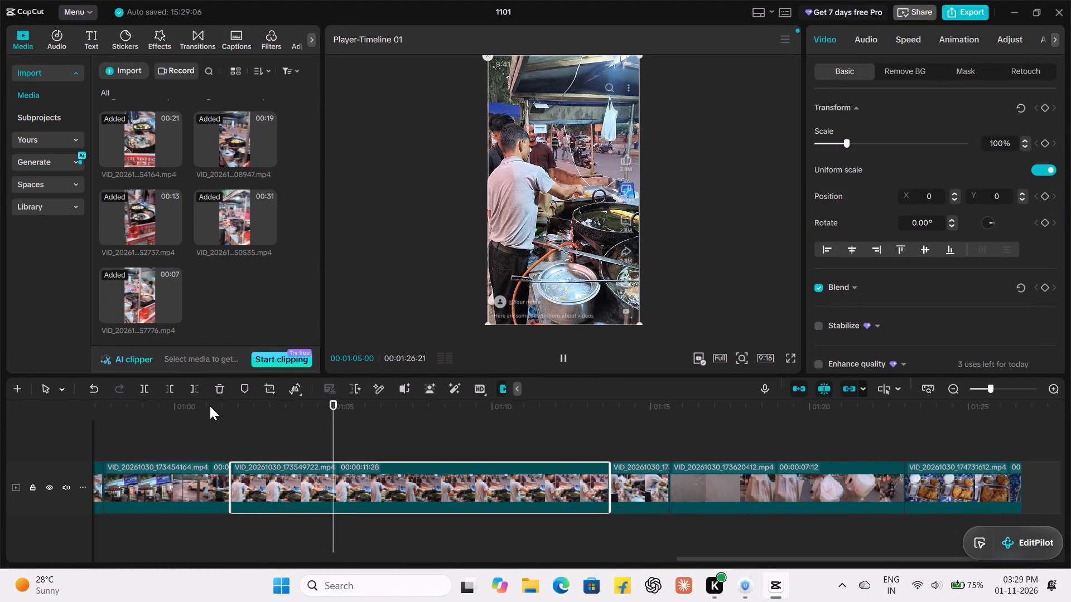
pyautogui.press('space')
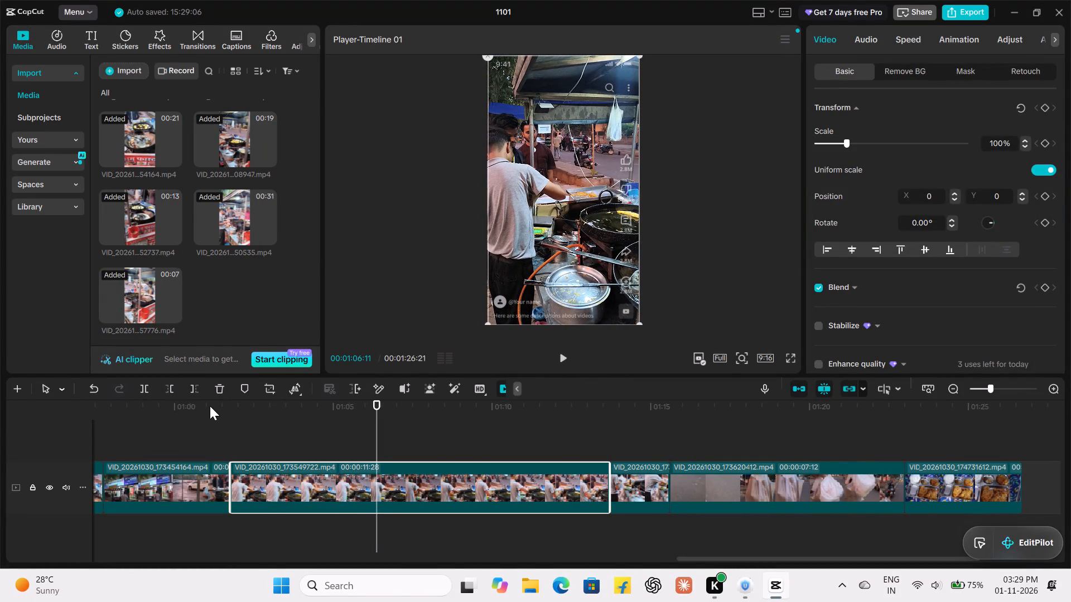
pyautogui.press('Left')
pyautogui.press('Left')
pyautogui.press('Left')
pyautogui.press('Left')
pyautogui.press('Left')
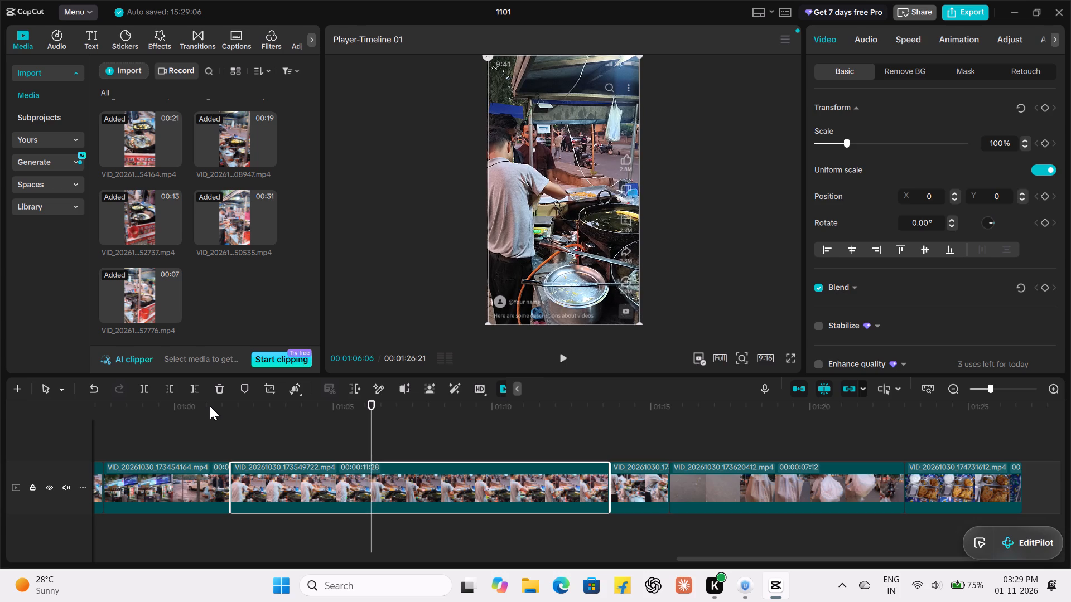
pyautogui.click(148, 385)
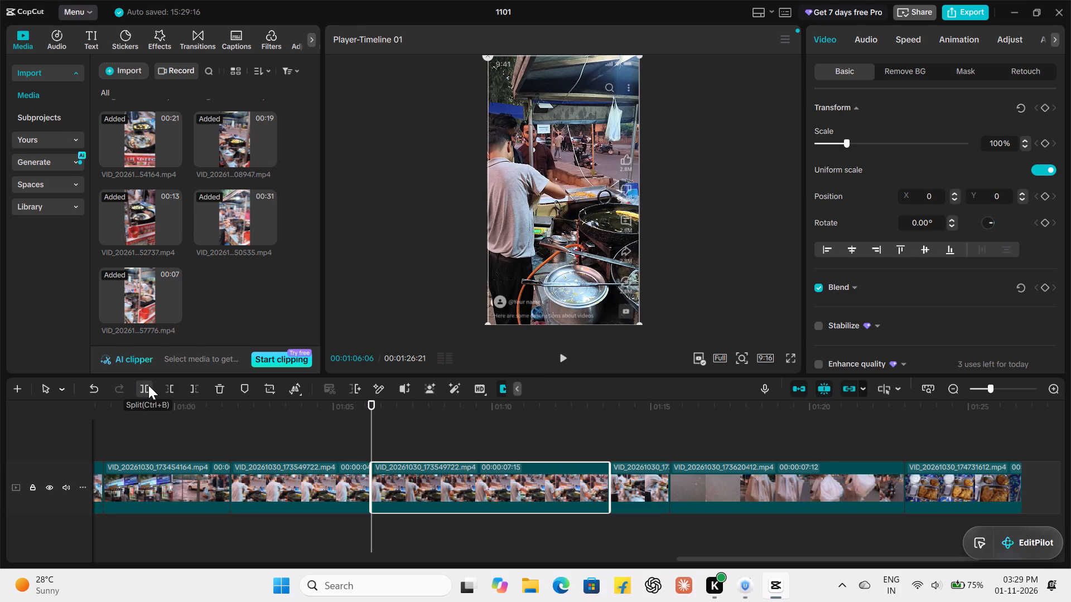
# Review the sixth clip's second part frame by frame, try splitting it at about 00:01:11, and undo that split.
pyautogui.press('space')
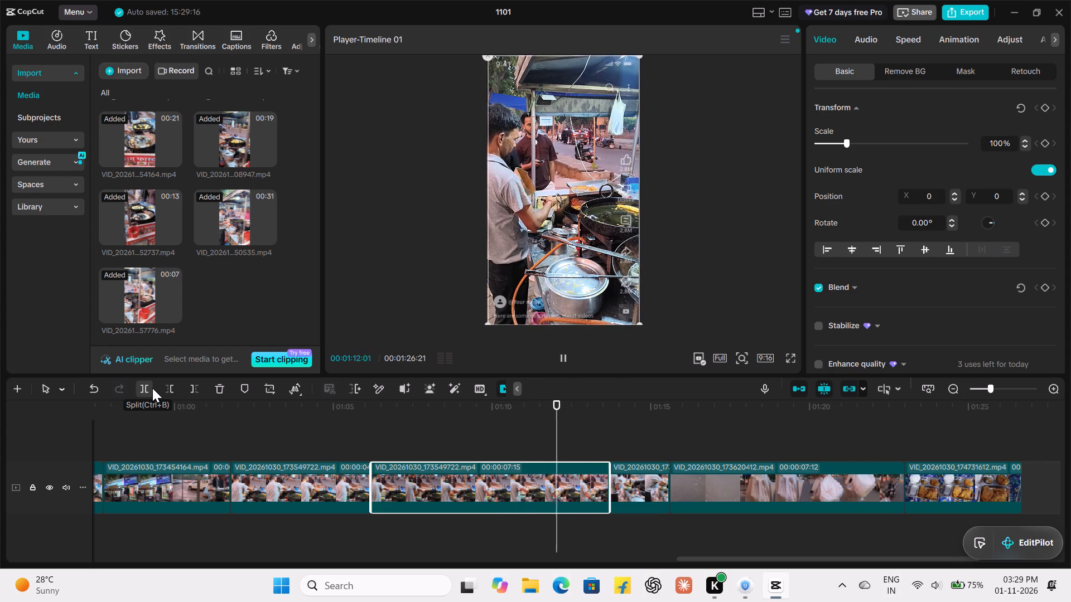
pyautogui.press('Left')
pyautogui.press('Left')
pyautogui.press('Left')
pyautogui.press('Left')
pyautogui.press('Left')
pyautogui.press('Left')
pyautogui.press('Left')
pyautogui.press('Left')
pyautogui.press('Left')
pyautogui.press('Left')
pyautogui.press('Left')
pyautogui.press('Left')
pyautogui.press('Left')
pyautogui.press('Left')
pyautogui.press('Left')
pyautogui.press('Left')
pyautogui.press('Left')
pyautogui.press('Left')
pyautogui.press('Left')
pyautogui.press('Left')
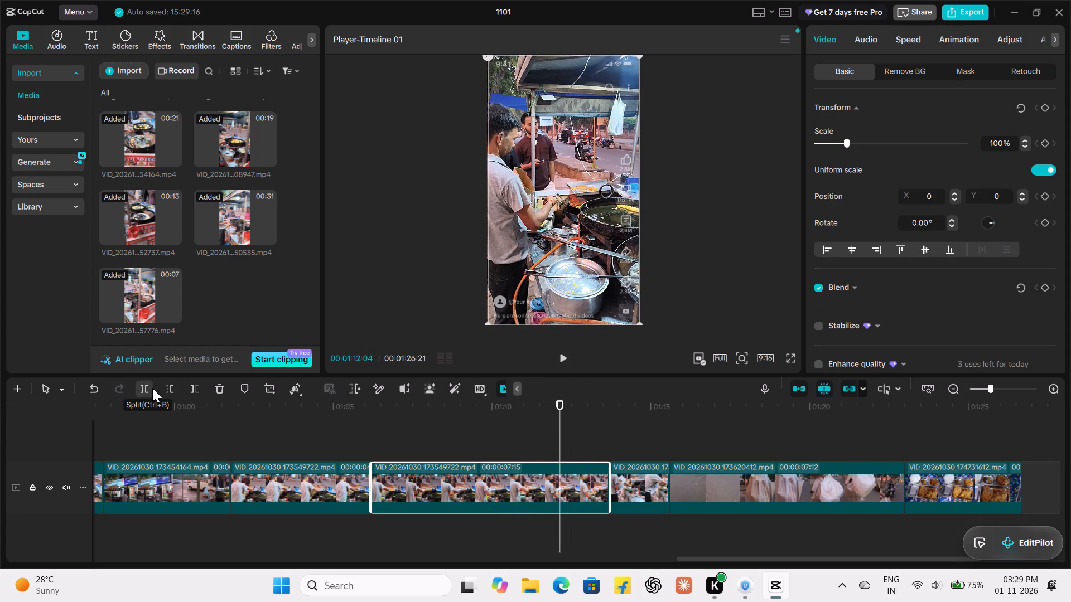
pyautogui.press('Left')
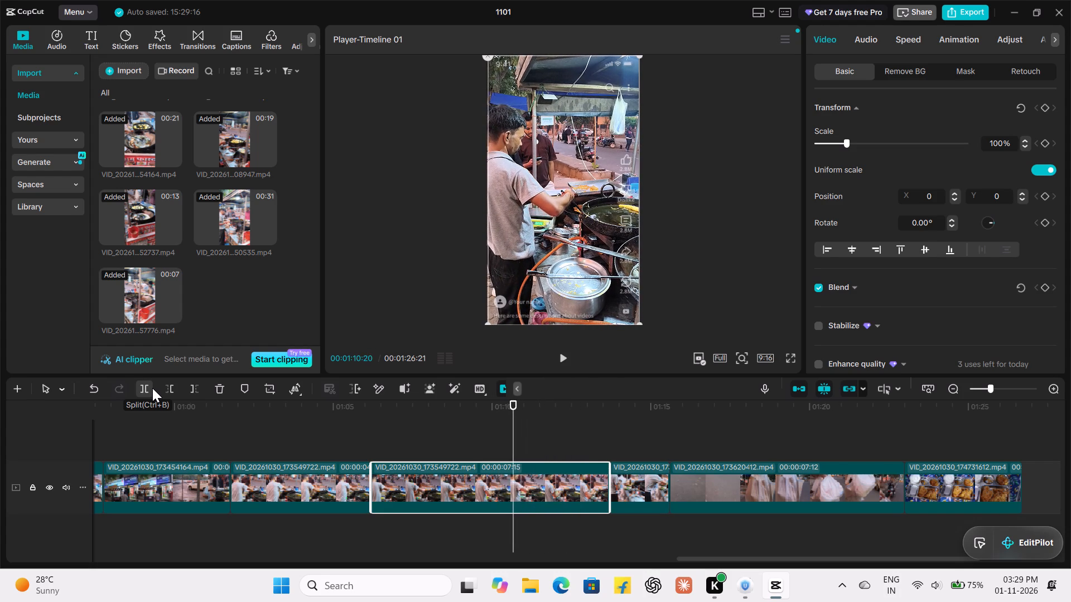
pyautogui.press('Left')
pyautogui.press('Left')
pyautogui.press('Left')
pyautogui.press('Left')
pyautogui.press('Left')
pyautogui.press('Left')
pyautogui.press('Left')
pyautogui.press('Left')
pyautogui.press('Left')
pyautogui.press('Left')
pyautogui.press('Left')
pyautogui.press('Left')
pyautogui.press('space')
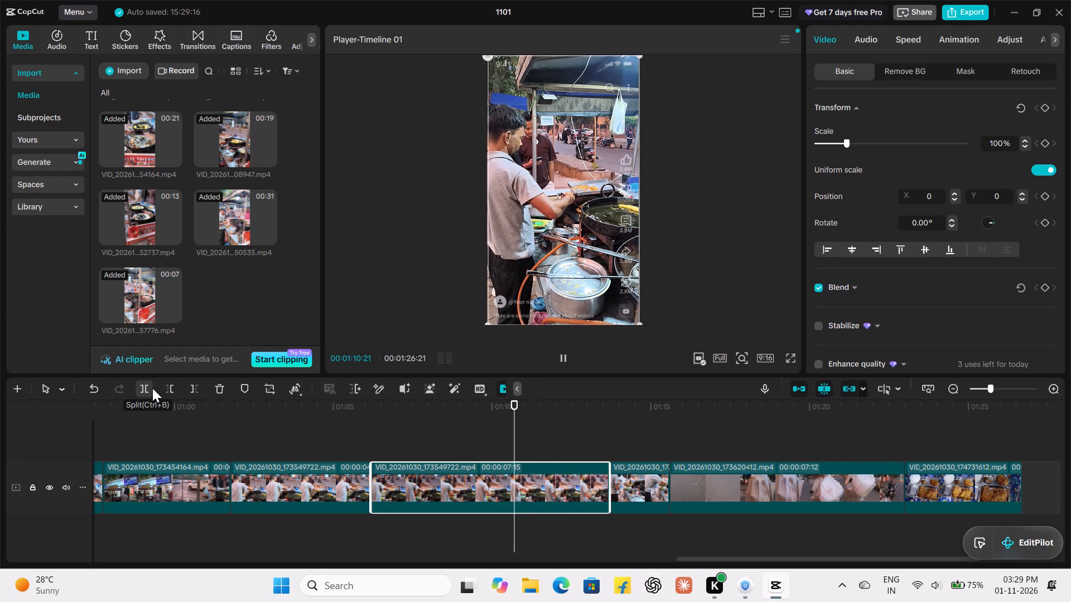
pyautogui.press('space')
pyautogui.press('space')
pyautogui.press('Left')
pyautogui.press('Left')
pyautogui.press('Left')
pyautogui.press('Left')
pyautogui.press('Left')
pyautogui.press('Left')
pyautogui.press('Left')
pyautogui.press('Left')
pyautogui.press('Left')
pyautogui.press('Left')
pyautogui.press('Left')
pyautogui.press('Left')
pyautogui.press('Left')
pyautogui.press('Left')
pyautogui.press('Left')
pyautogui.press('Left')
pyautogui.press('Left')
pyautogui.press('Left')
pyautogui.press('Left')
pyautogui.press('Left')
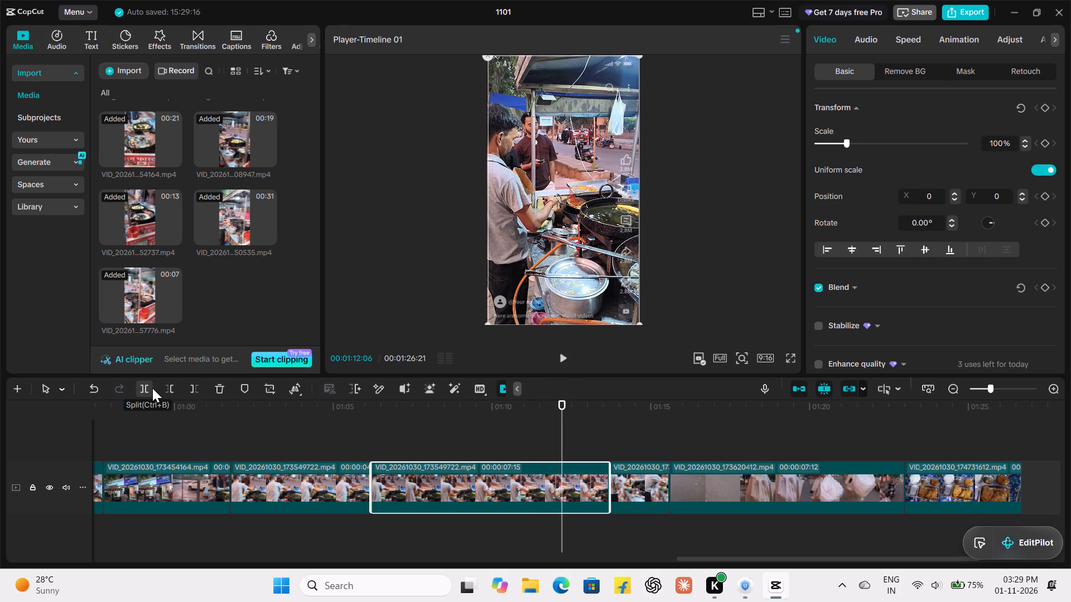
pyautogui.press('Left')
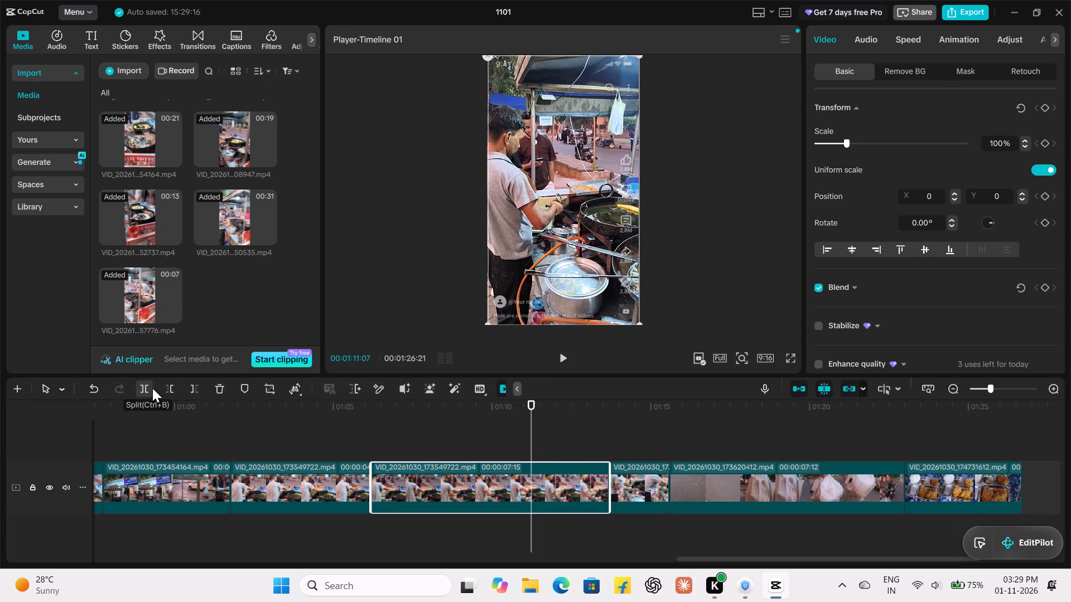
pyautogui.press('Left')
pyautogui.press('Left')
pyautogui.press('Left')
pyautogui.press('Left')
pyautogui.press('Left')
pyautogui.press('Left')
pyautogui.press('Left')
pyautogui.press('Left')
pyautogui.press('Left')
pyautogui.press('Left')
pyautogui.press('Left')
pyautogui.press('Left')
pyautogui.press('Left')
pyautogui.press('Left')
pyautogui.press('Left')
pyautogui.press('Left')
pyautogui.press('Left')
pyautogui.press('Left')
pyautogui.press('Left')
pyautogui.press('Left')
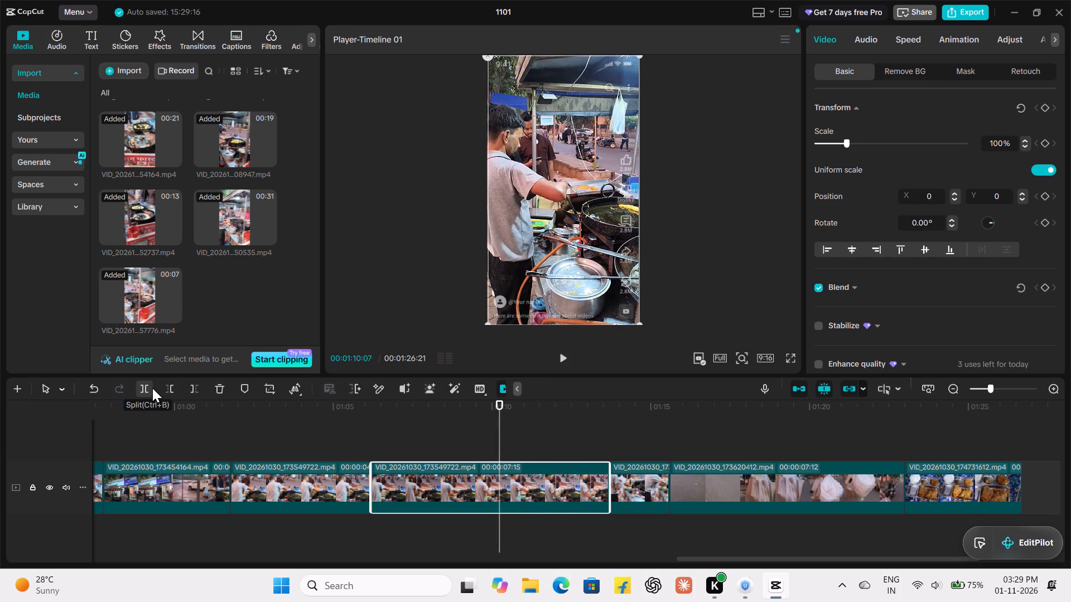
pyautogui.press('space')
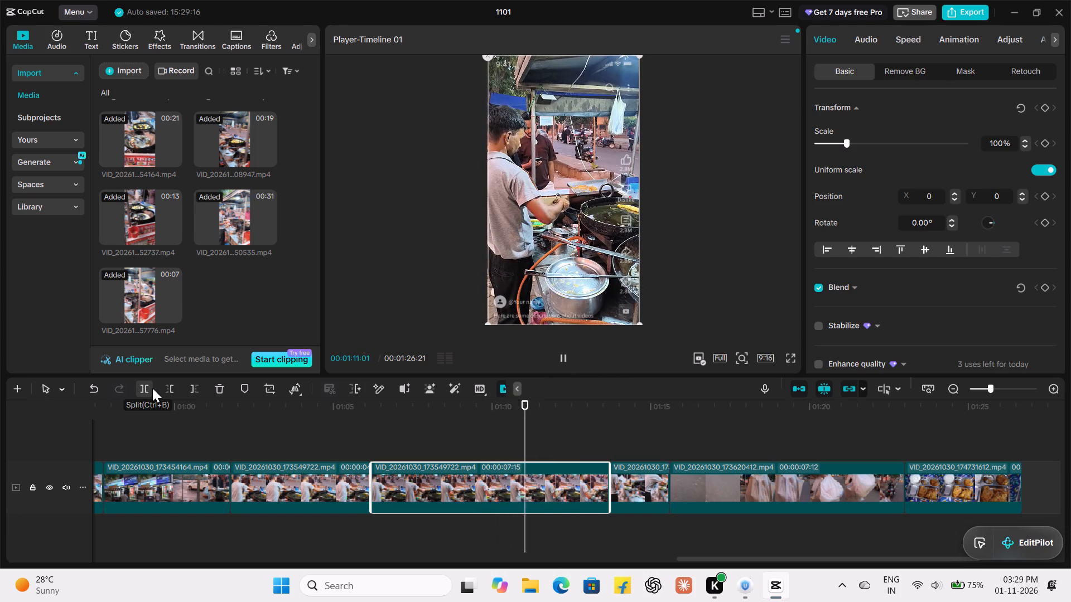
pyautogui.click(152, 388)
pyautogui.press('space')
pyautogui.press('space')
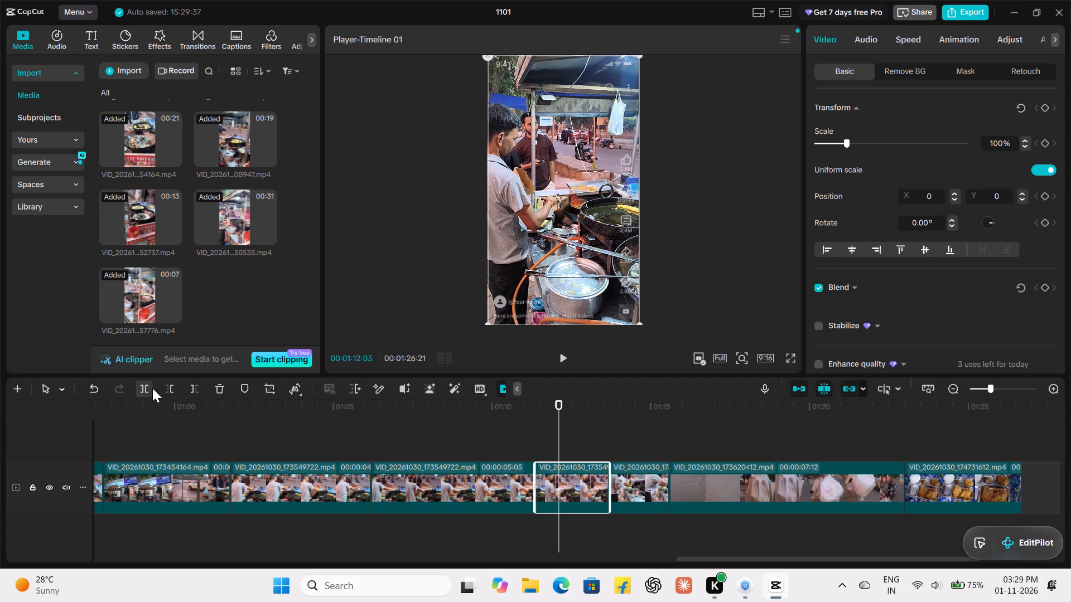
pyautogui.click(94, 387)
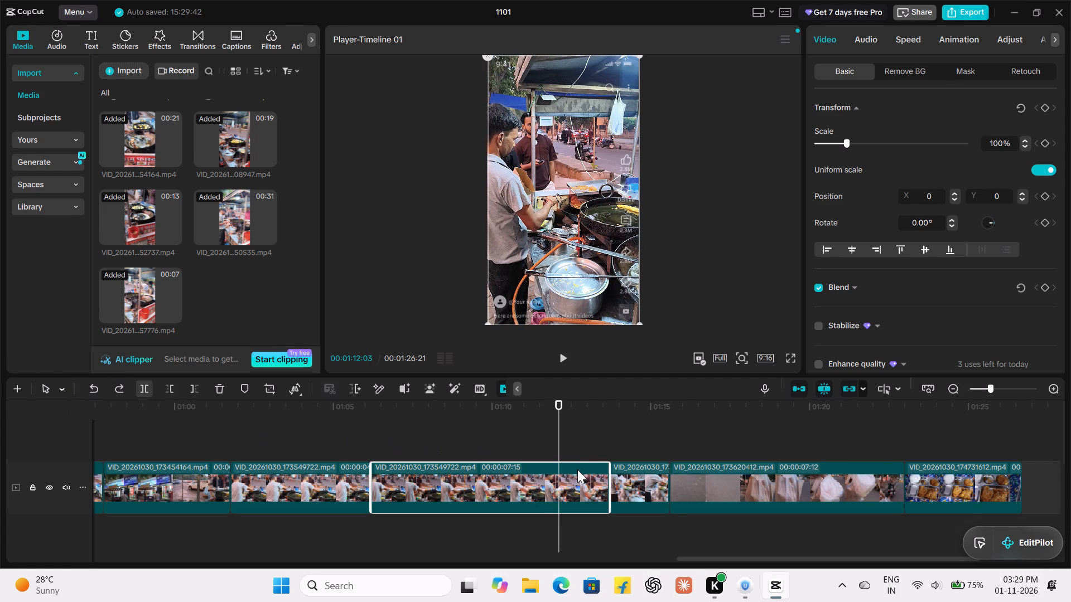
# Replay the sixth clip's second part and trim away its start up to 00:01:10:17.
pyautogui.moveTo(554, 406); pyautogui.dragTo(369, 430)
pyautogui.press('space')
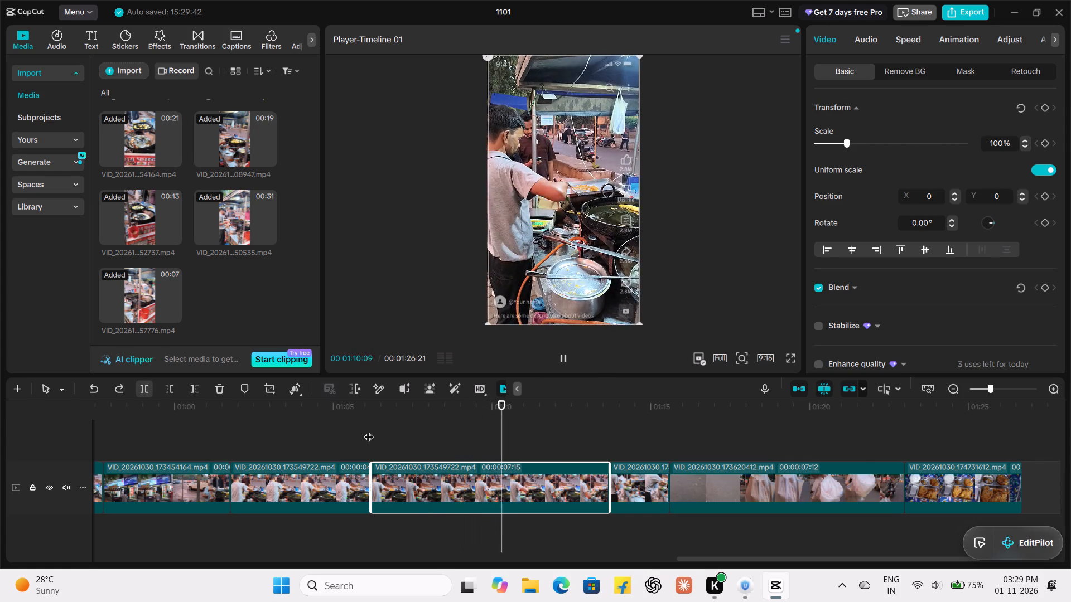
pyautogui.press('space')
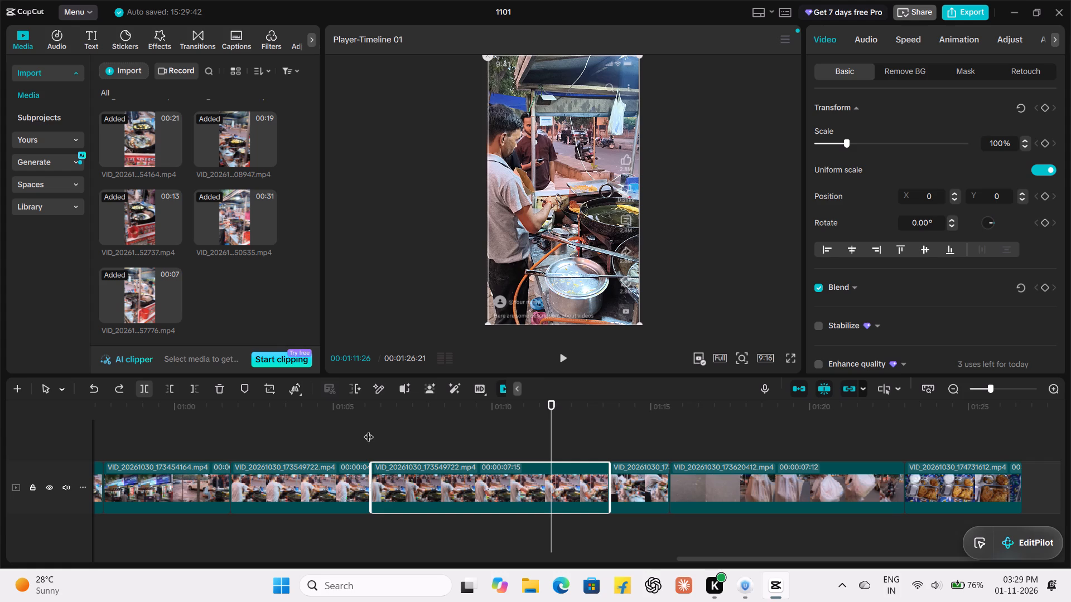
pyautogui.moveTo(553, 407); pyautogui.dragTo(330, 426)
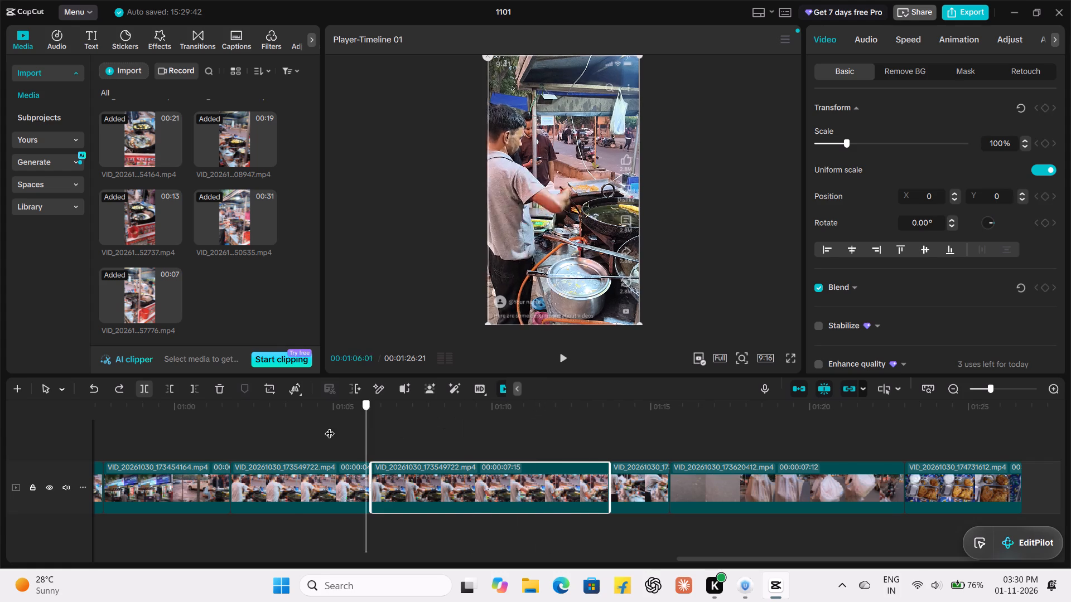
pyautogui.moveTo(330, 426); pyautogui.dragTo(292, 436)
pyautogui.press('space')
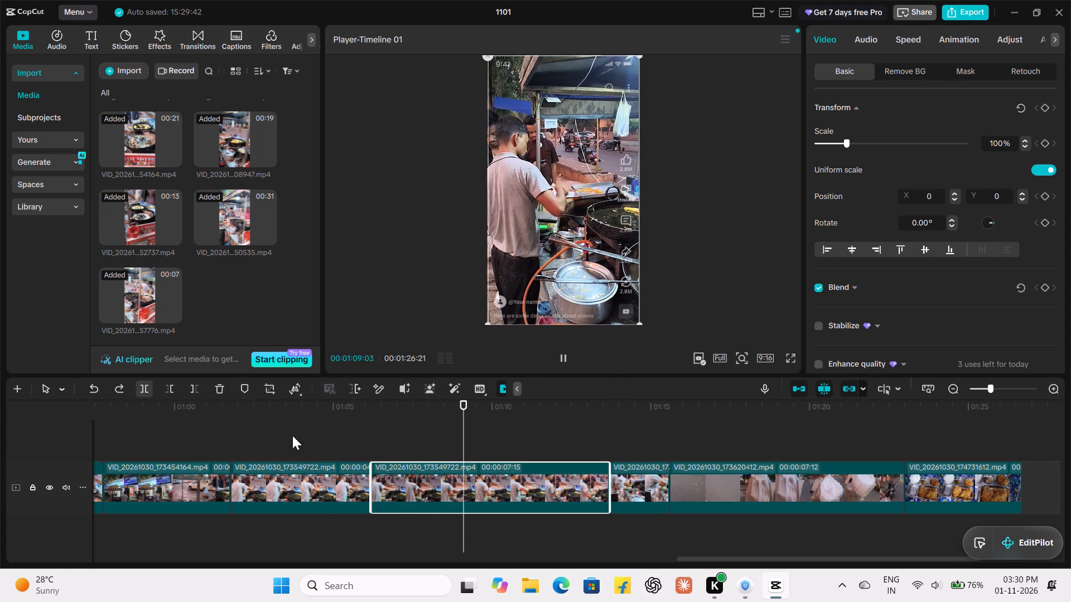
pyautogui.press('space')
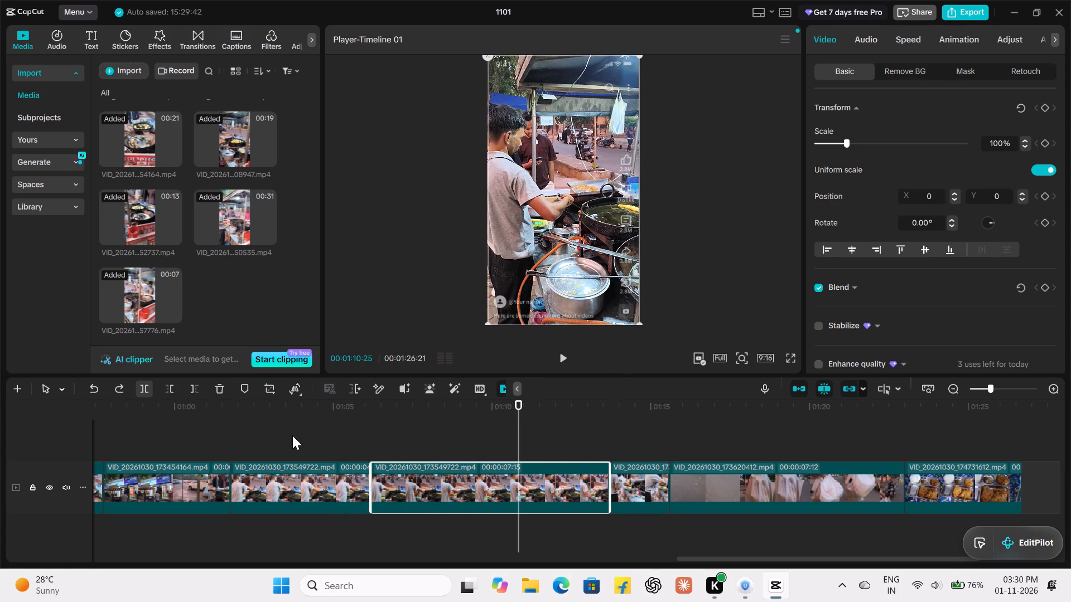
pyautogui.press('Left')
pyautogui.press('Left')
pyautogui.press('Left')
pyautogui.press('Left')
pyautogui.press('Left')
pyautogui.press('Left')
pyautogui.press('Left')
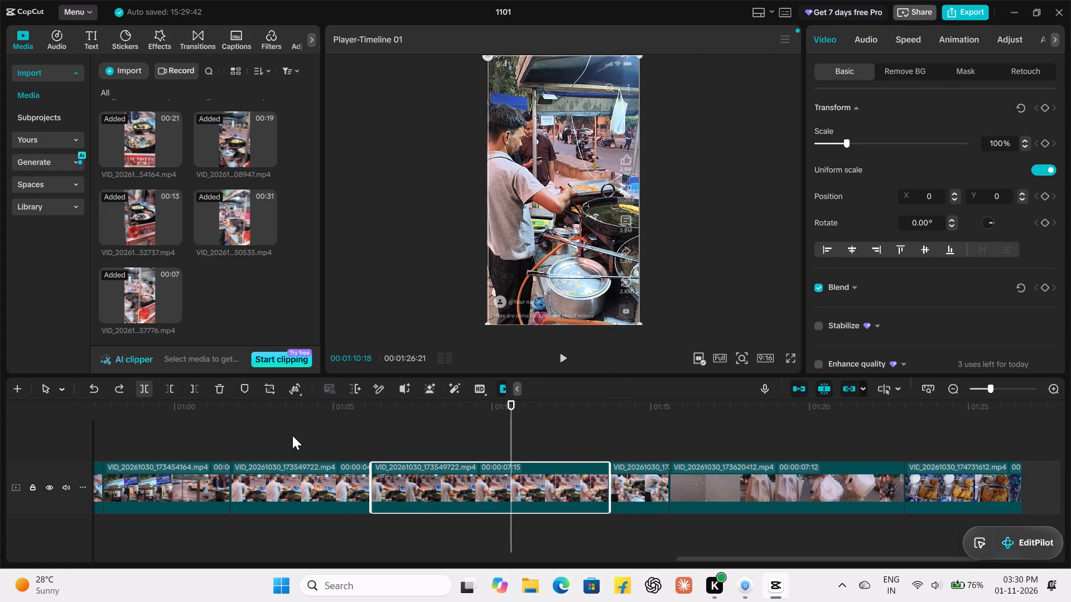
pyautogui.press('Left')
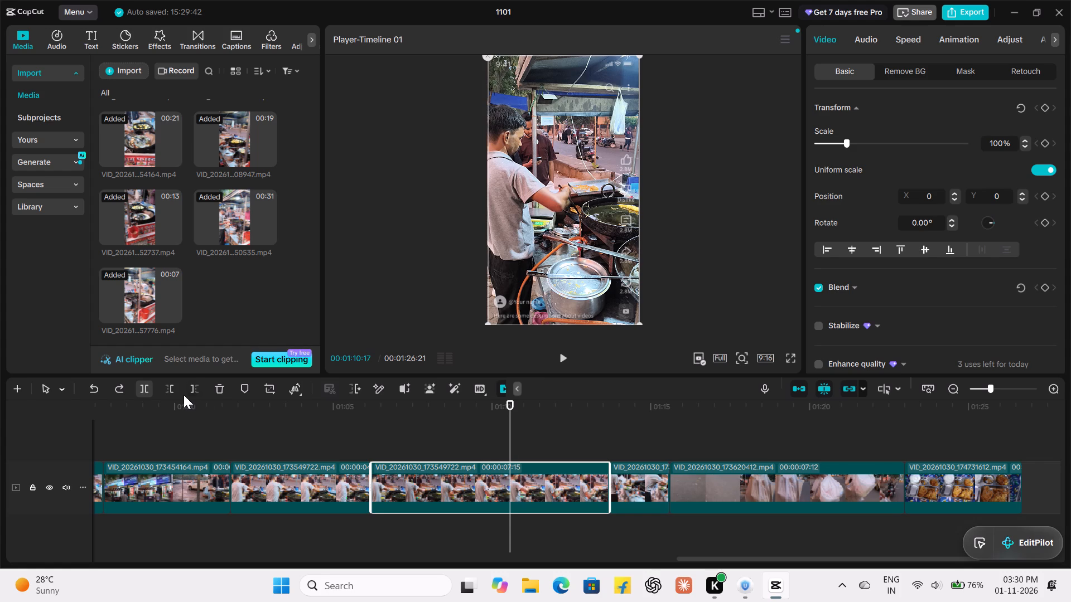
pyautogui.click(171, 390)
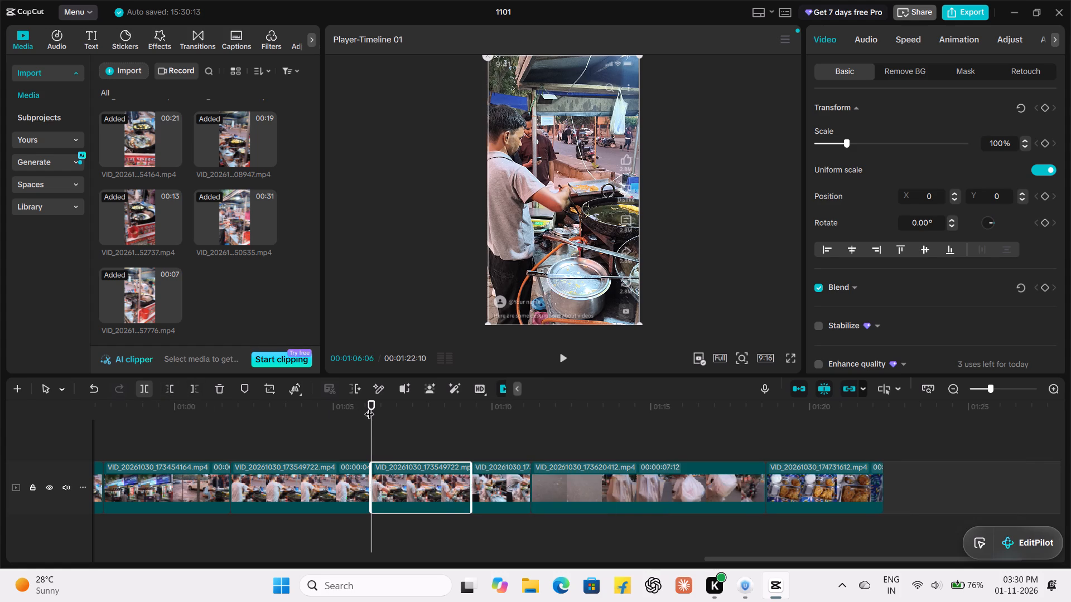
# Play through the sixth clip's two parts into the seventh clip, and trim away the second part's end from 00:01:08:12.
pyautogui.moveTo(369, 407); pyautogui.dragTo(260, 417)
pyautogui.press('space')
pyautogui.press('space')
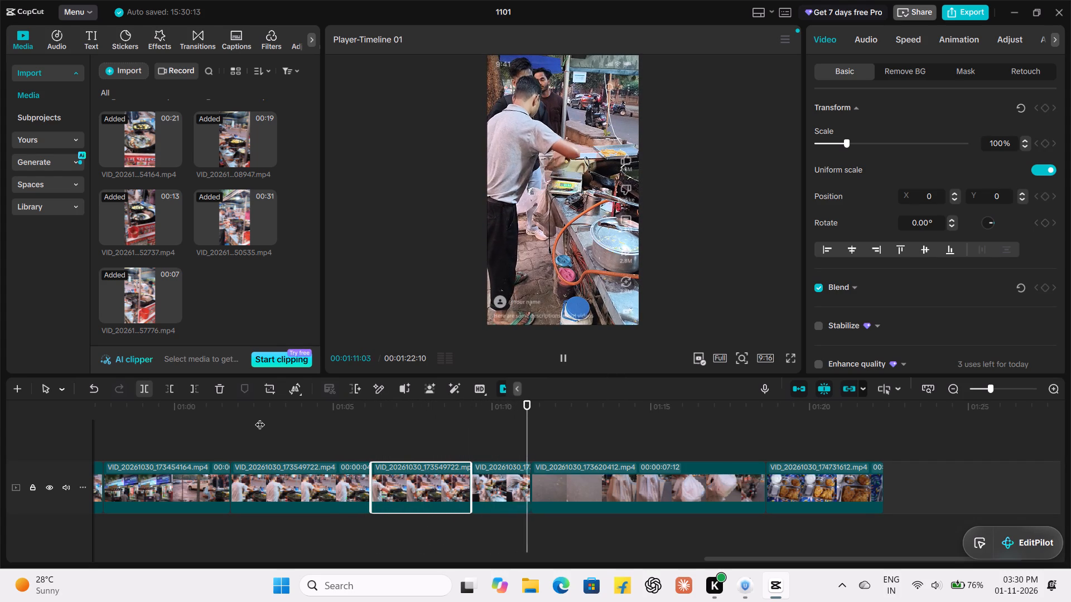
pyautogui.press('space')
pyautogui.moveTo(524, 407); pyautogui.dragTo(445, 428)
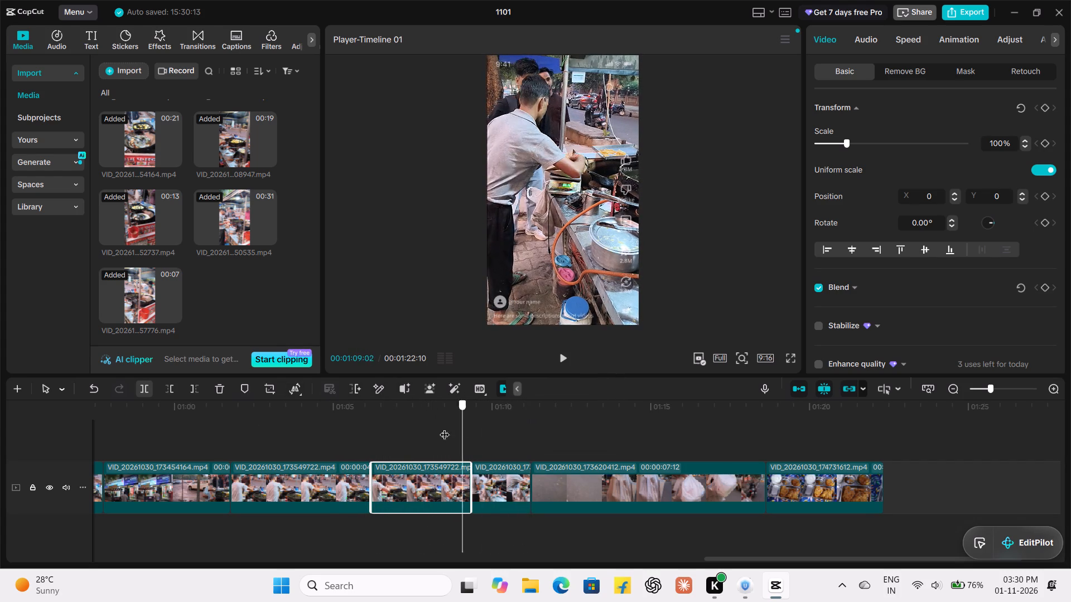
pyautogui.moveTo(445, 428); pyautogui.dragTo(407, 439)
pyautogui.press('space')
pyautogui.press('space')
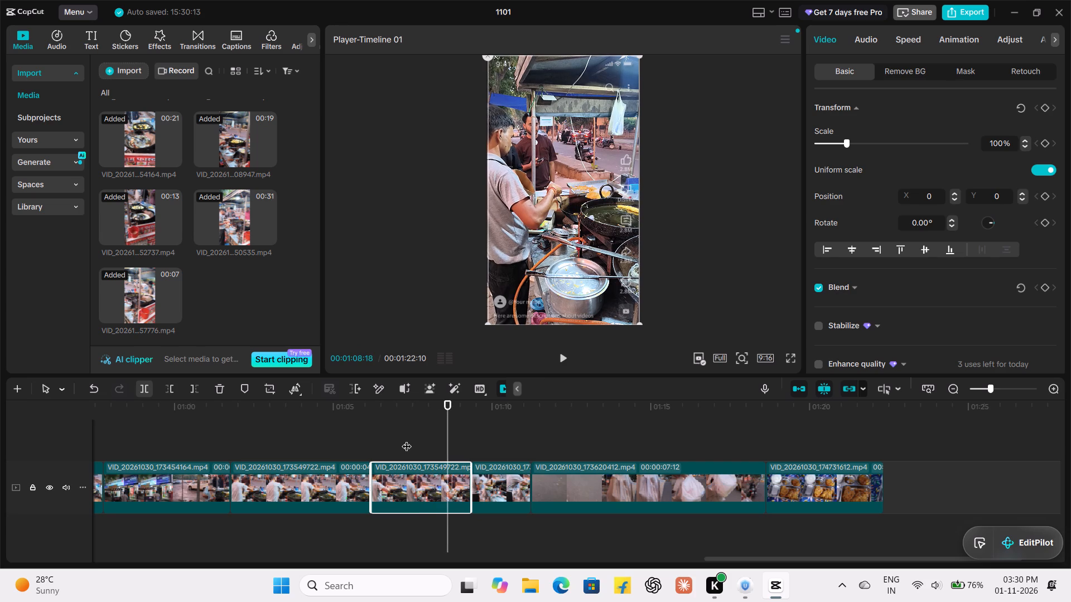
pyautogui.press('Left')
pyautogui.press('Left')
pyautogui.press('Left')
pyautogui.press('Left')
pyautogui.press('Left')
pyautogui.press('Left')
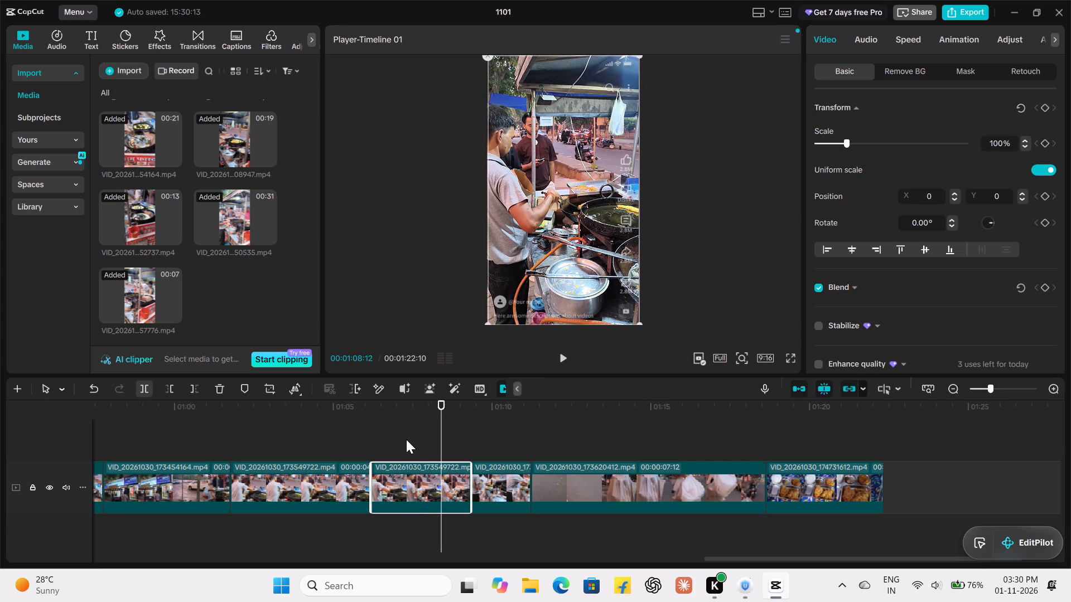
pyautogui.press('Left')
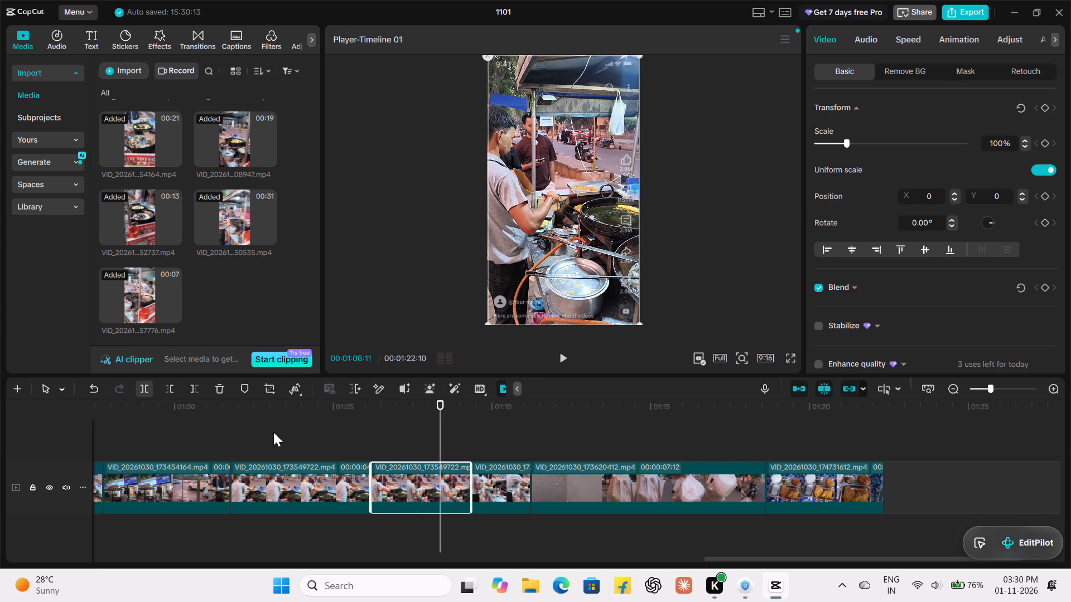
pyautogui.press('Right')
pyautogui.click(194, 386)
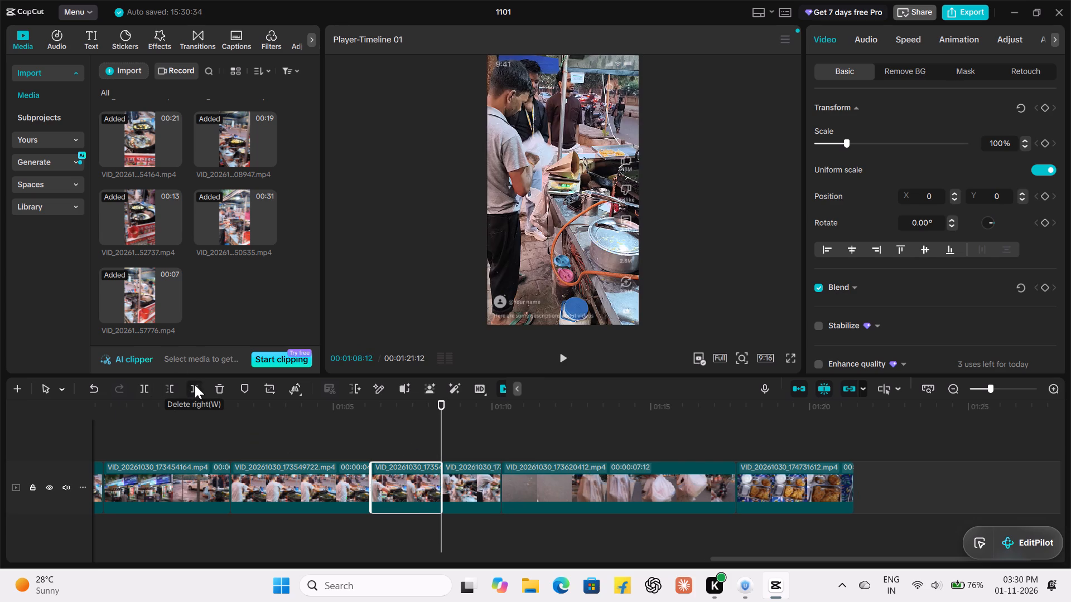
# Play the joins between the sixth clip's parts and onward through the seventh clip into the eighth clip.
pyautogui.press('space')
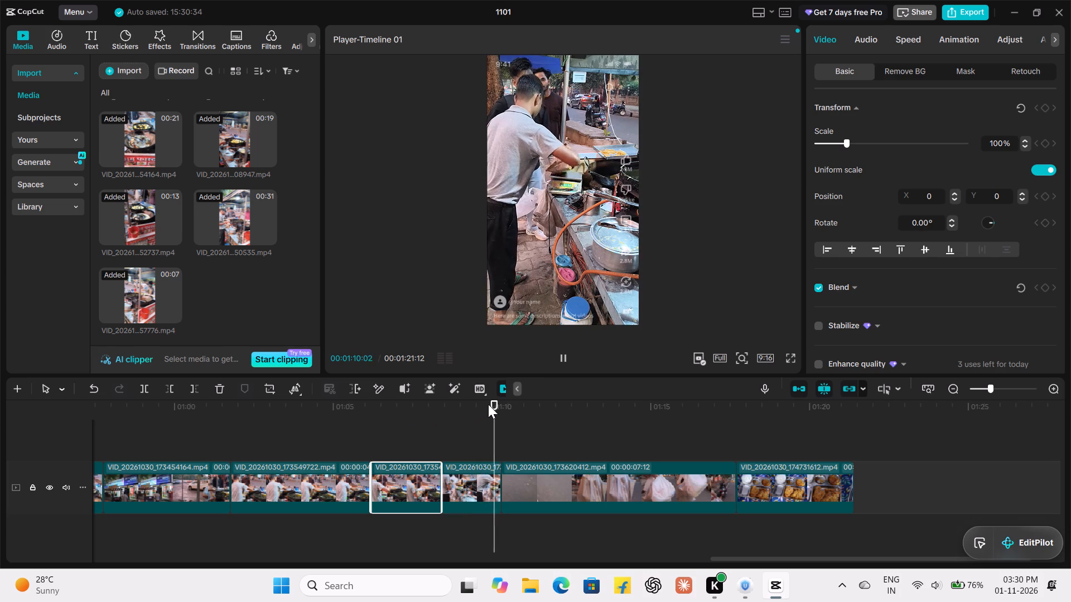
pyautogui.moveTo(507, 403); pyautogui.dragTo(364, 457)
pyautogui.press('space')
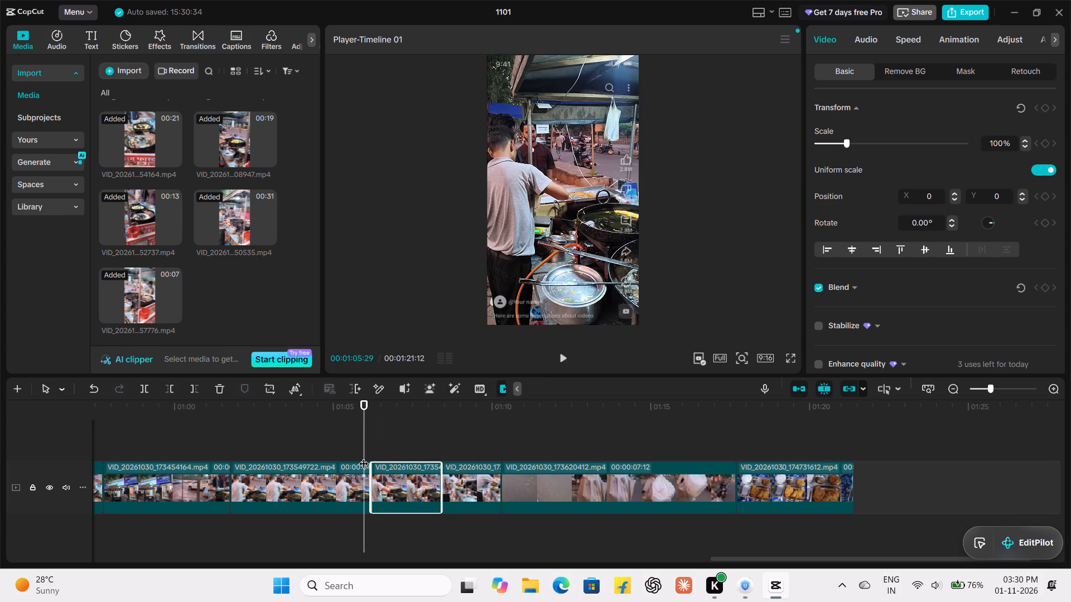
pyautogui.press('space')
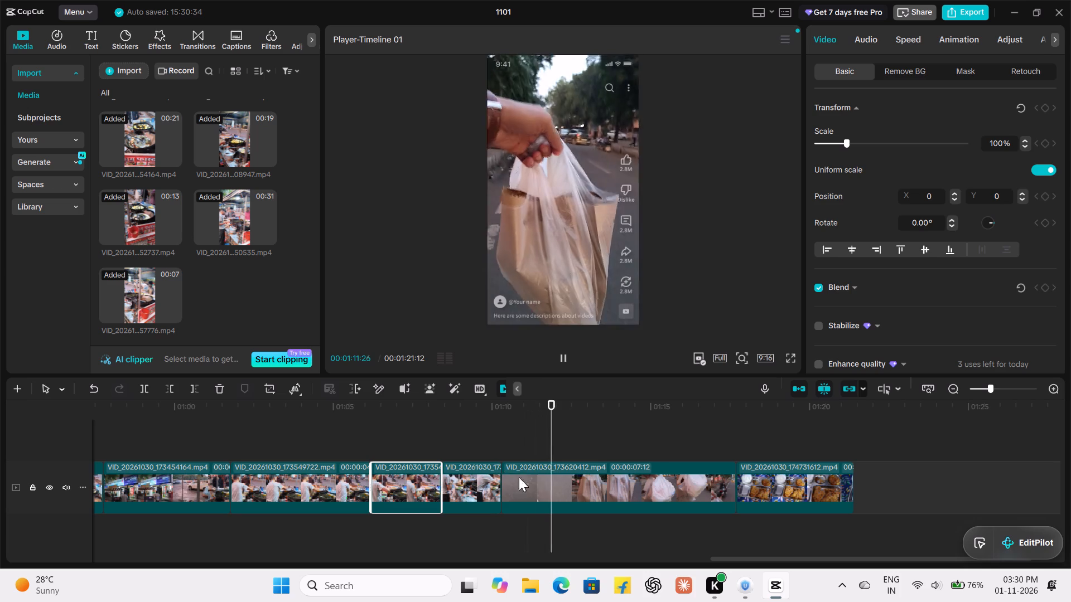
pyautogui.moveTo(572, 415); pyautogui.dragTo(405, 448)
pyautogui.press('space')
pyautogui.press('space')
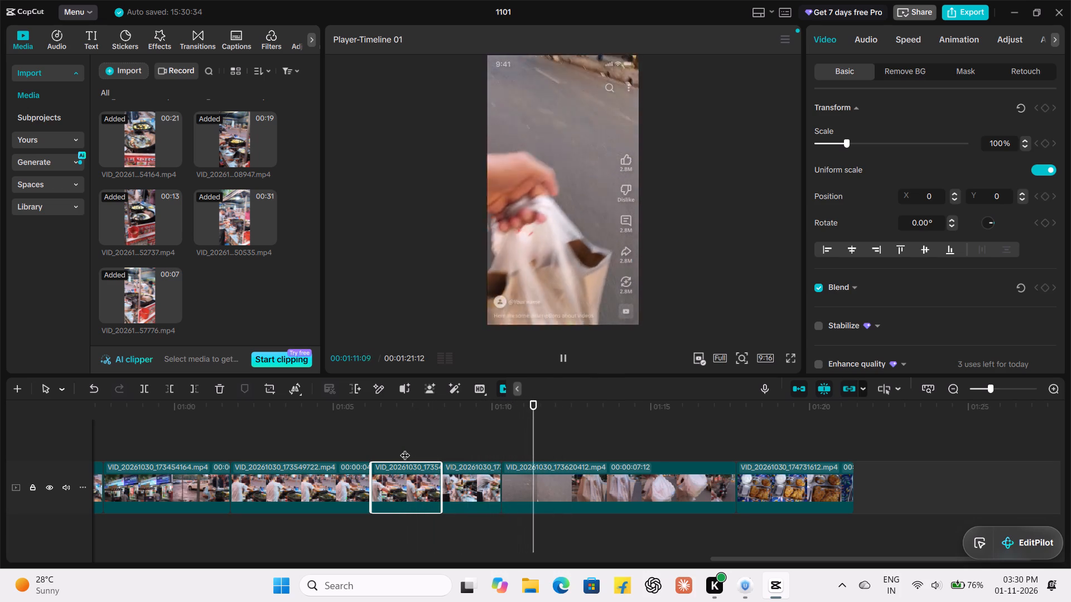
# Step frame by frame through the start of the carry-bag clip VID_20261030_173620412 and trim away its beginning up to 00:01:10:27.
pyautogui.press('space')
pyautogui.press('Left')
pyautogui.press('Left')
pyautogui.press('Left')
pyautogui.press('Left')
pyautogui.press('Left')
pyautogui.press('Left')
pyautogui.press('Left')
pyautogui.press('Left')
pyautogui.press('Left')
pyautogui.press('Left')
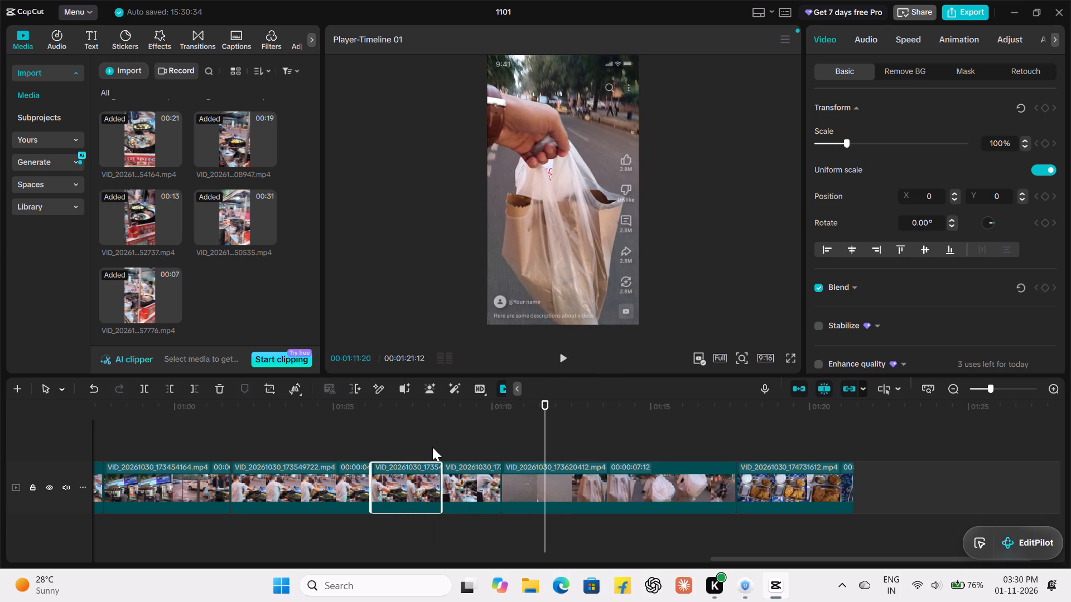
pyautogui.press('Left')
pyautogui.press('Left')
pyautogui.press('Left')
pyautogui.press('Left')
pyautogui.press('Left')
pyautogui.press('Left')
pyautogui.press('Left')
pyautogui.press('Left')
pyautogui.press('Left')
pyautogui.press('Left')
pyautogui.press('Left')
pyautogui.press('Left')
pyautogui.press('Left')
pyautogui.press('Left')
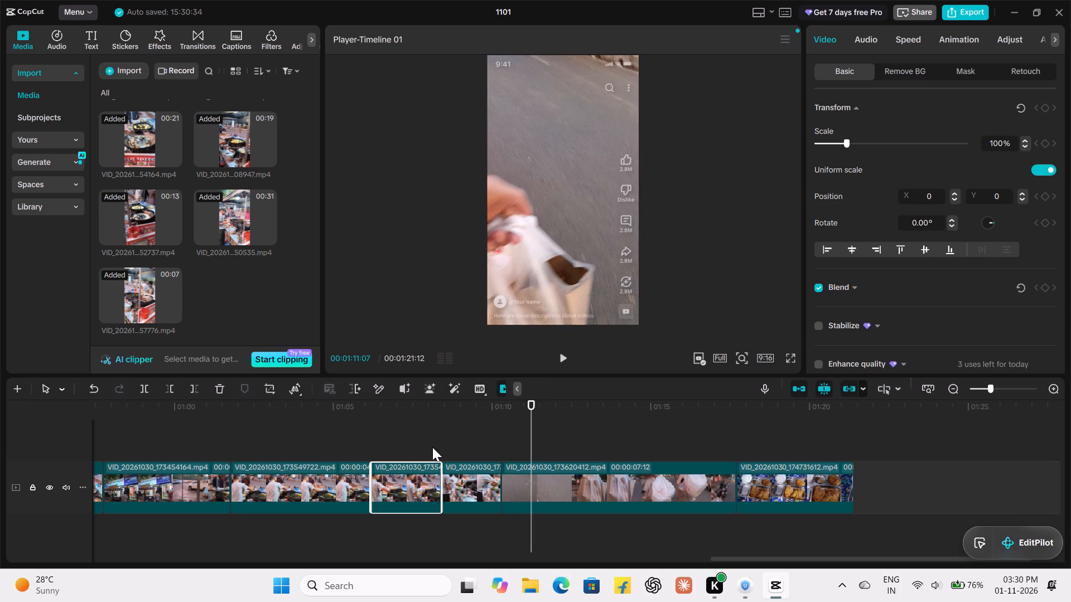
pyautogui.press('Left')
pyautogui.press('Left')
pyautogui.press('Left')
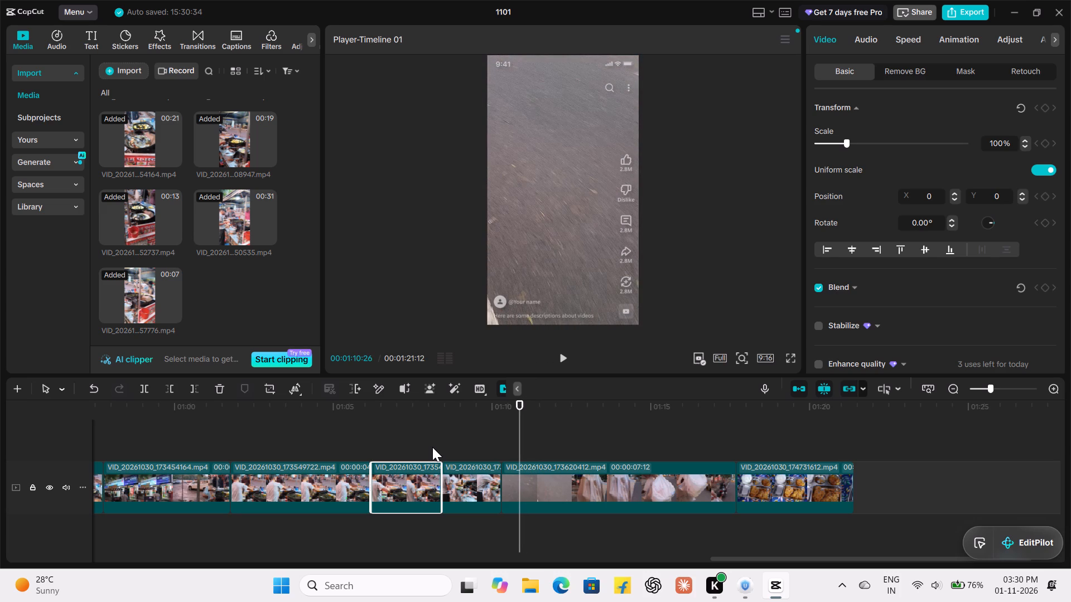
pyautogui.press('Left')
pyautogui.press('Right')
pyautogui.press('Right')
pyautogui.press('Right')
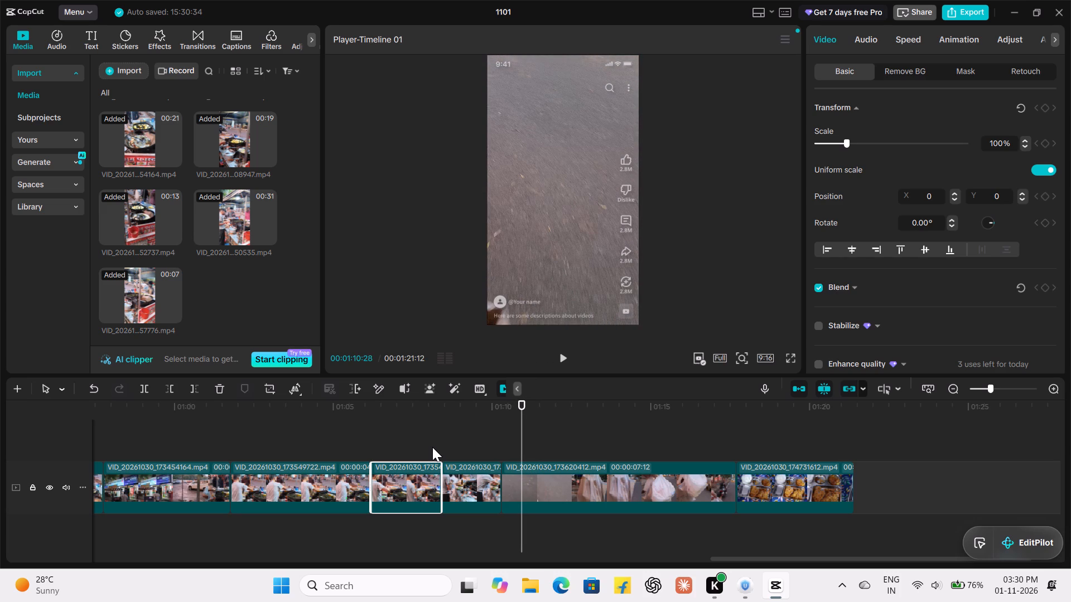
pyautogui.press('Right')
pyautogui.press('Right')
pyautogui.press('Right')
pyautogui.press('Right')
pyautogui.press('Right')
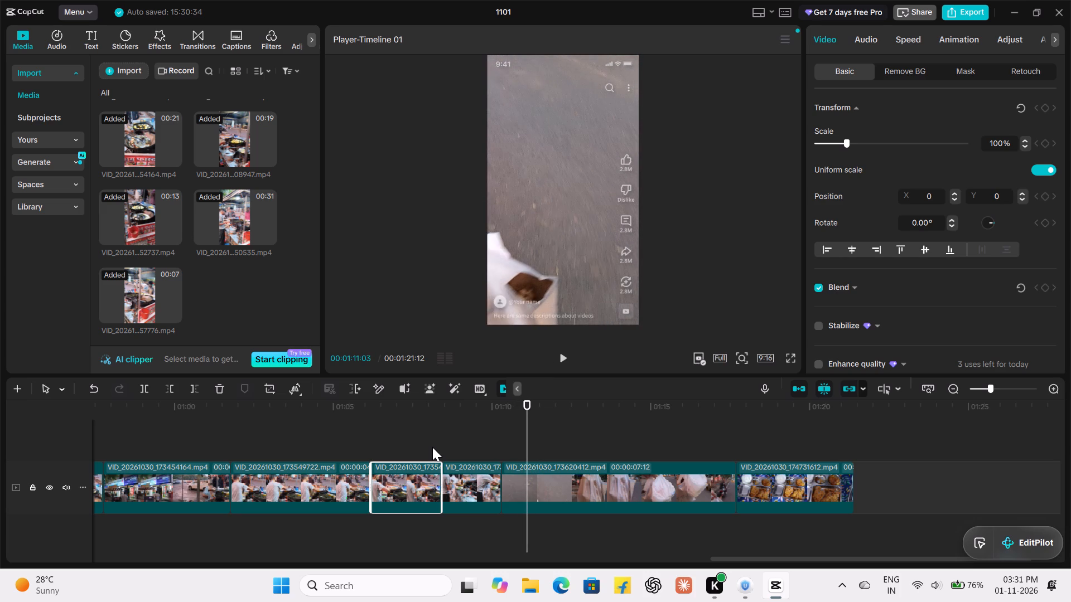
pyautogui.press('Right')
pyautogui.press('Right')
pyautogui.press('Right')
pyautogui.press('Left')
pyautogui.press('Left')
pyautogui.press('Left')
pyautogui.press('Left')
pyautogui.press('Left')
pyautogui.press('Left')
pyautogui.press('Left')
pyautogui.press('Left')
pyautogui.press('Left')
pyautogui.press('Left')
pyautogui.press('Left')
pyautogui.press('Left')
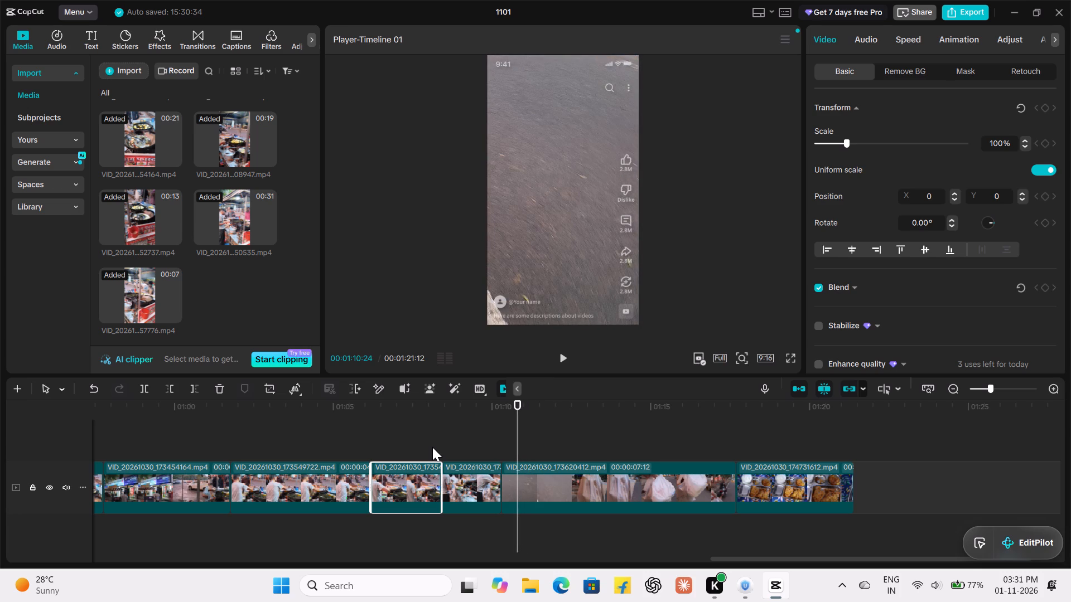
pyautogui.press('Right')
pyautogui.press('Right')
pyautogui.press('Right')
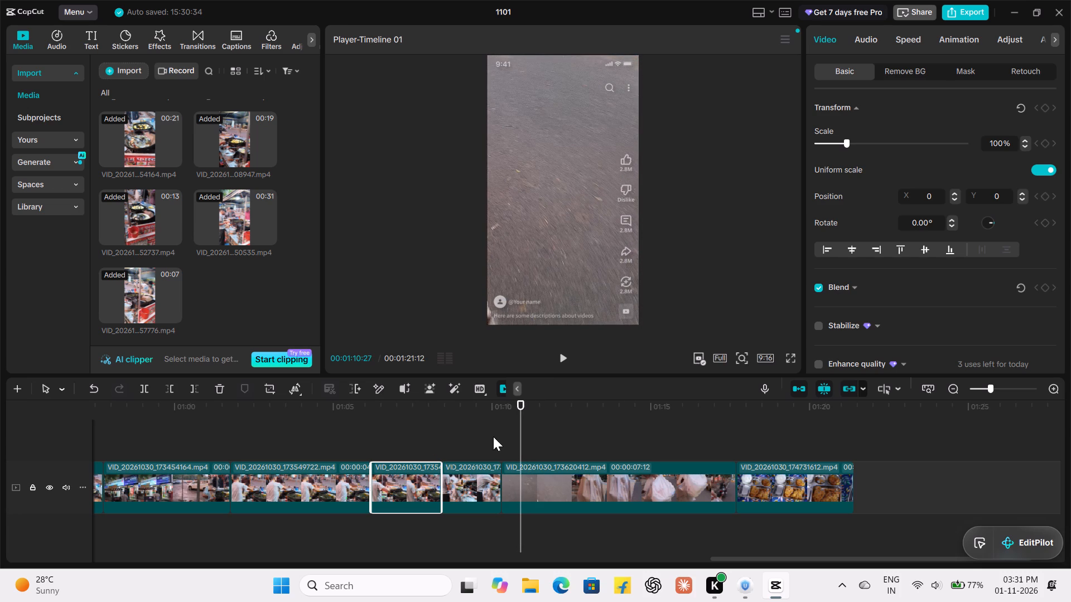
pyautogui.click(546, 487)
pyautogui.click(167, 391)
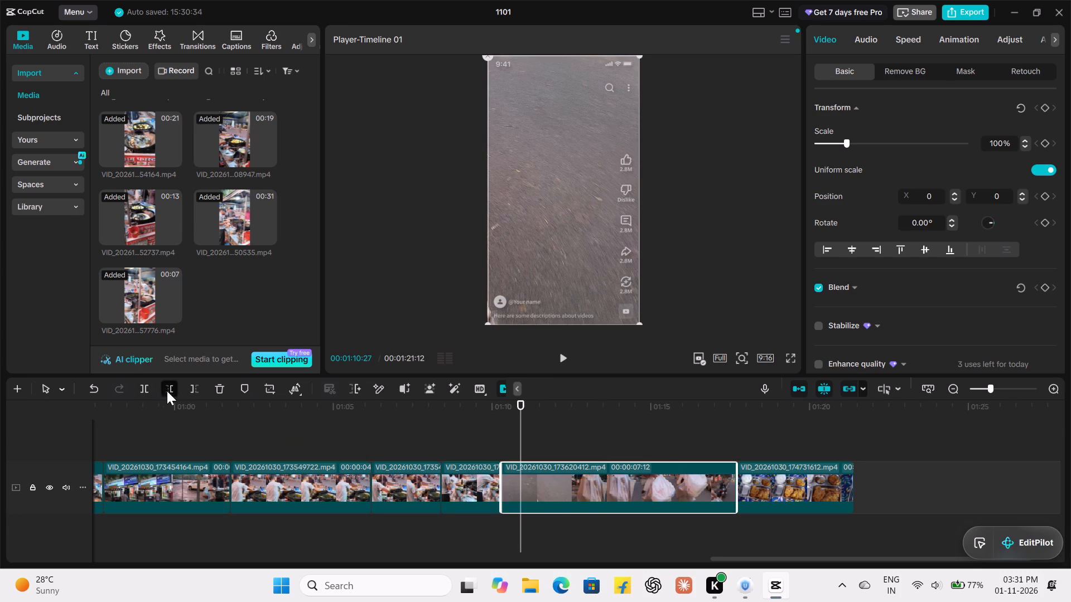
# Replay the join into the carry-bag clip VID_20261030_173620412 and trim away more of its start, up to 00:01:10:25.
pyautogui.moveTo(498, 417); pyautogui.dragTo(377, 441)
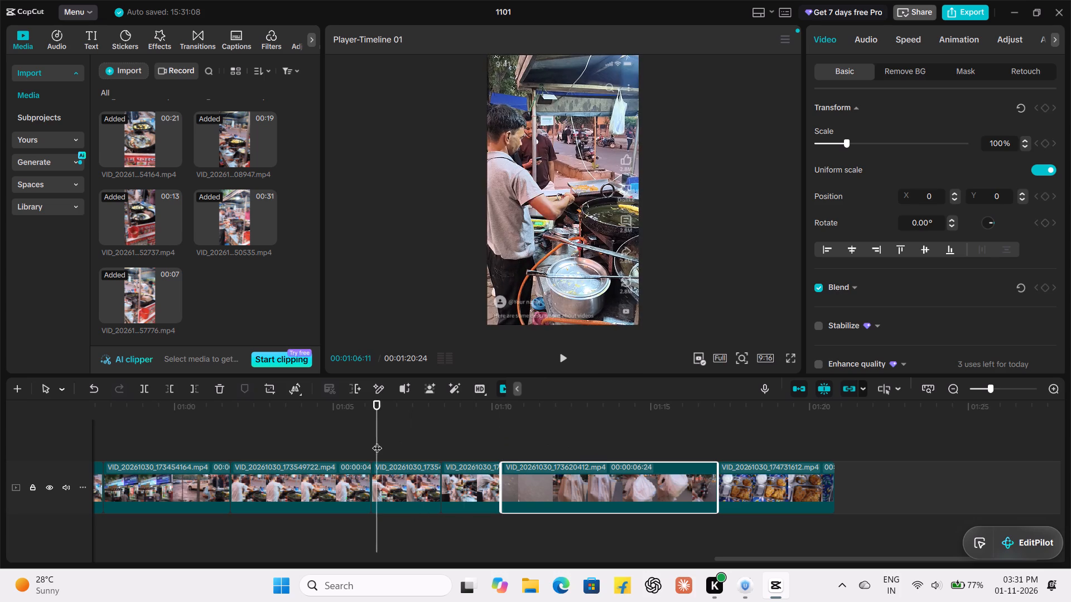
pyautogui.press('space')
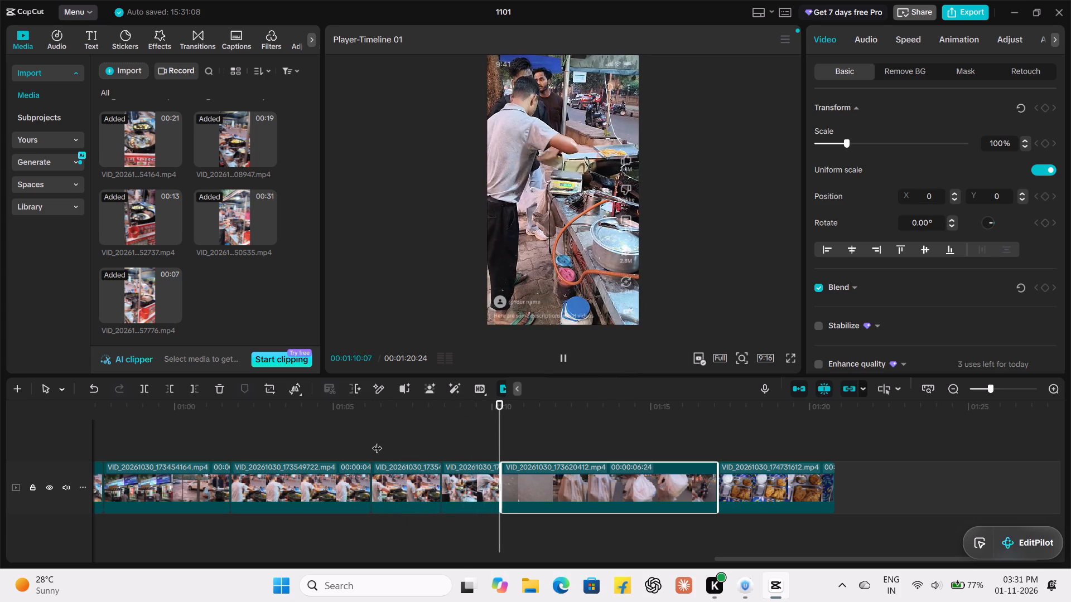
pyautogui.press('space')
pyautogui.press('Left')
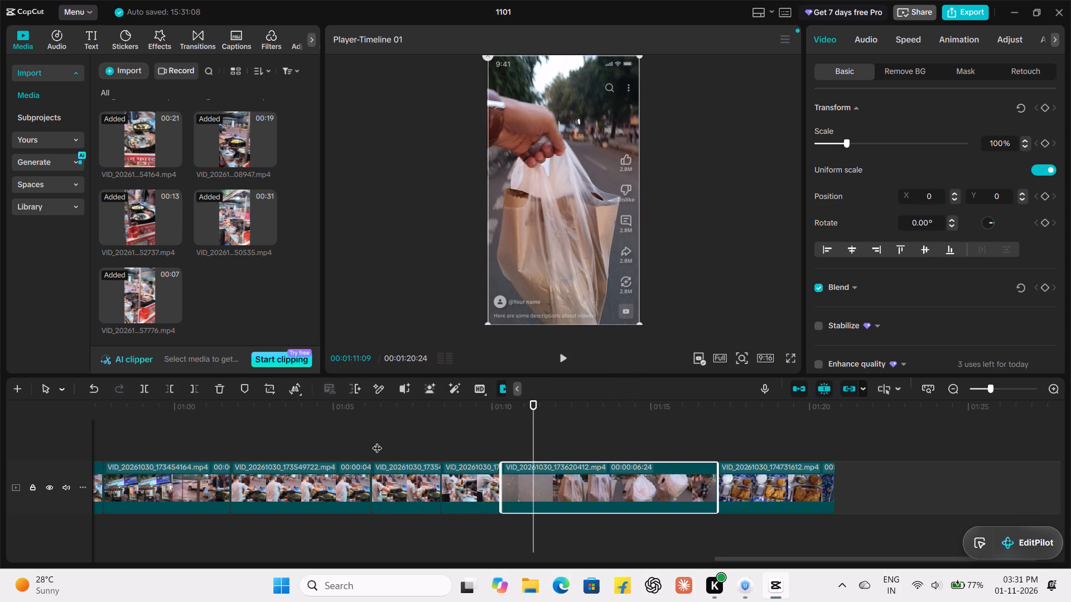
pyautogui.press('Left')
pyautogui.press('Left')
pyautogui.press('Left')
pyautogui.press('Left')
pyautogui.press('Left')
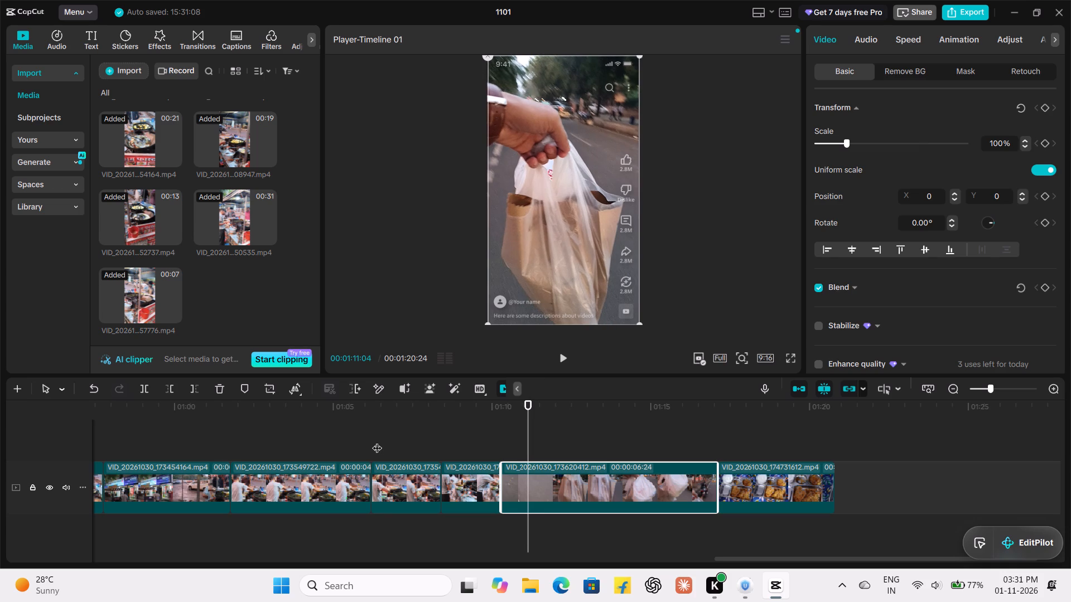
pyautogui.press('Left')
pyautogui.press('Left')
pyautogui.press('Left')
pyautogui.press('Left')
pyautogui.press('Left')
pyautogui.press('Left')
pyautogui.press('Left')
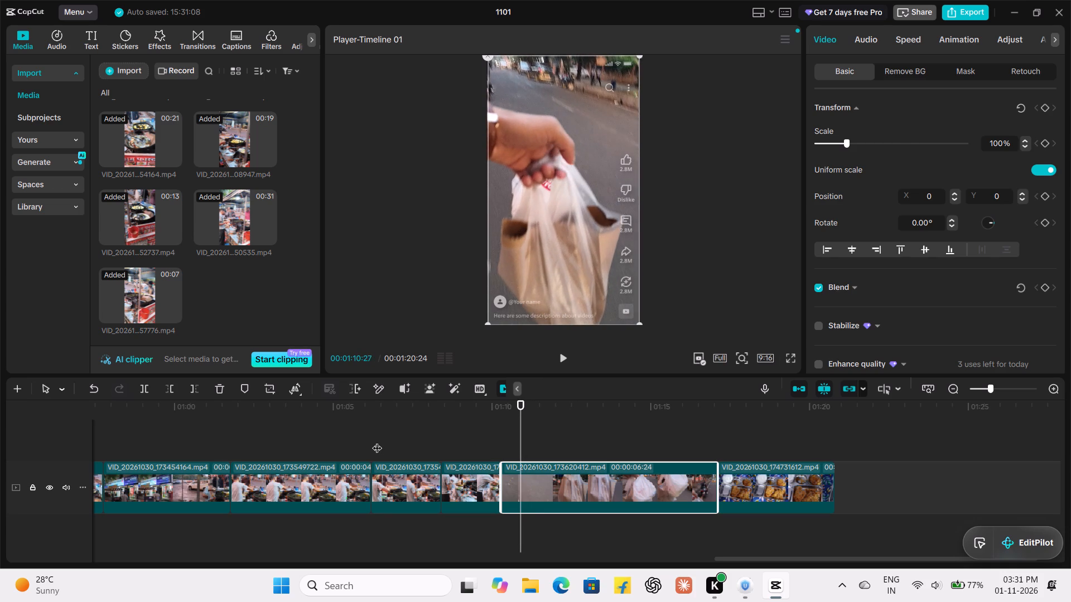
pyautogui.press('Left')
pyautogui.press('Left')
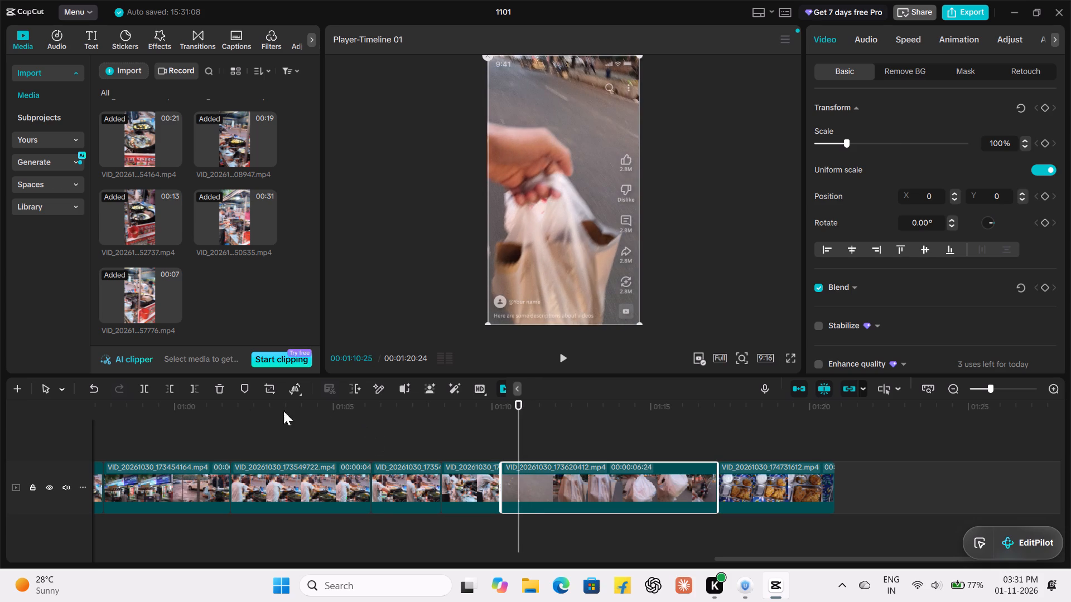
pyautogui.click(165, 390)
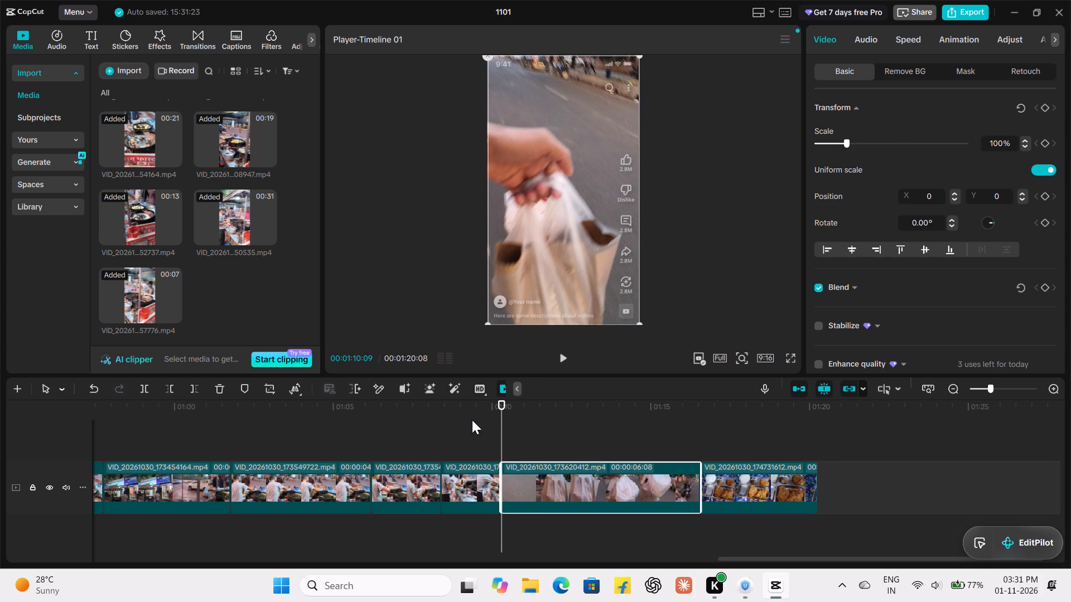
# Play from the clip before the carry-bag clip's join through to the end of the timeline.
pyautogui.moveTo(497, 402); pyautogui.dragTo(381, 420)
pyautogui.press('space')
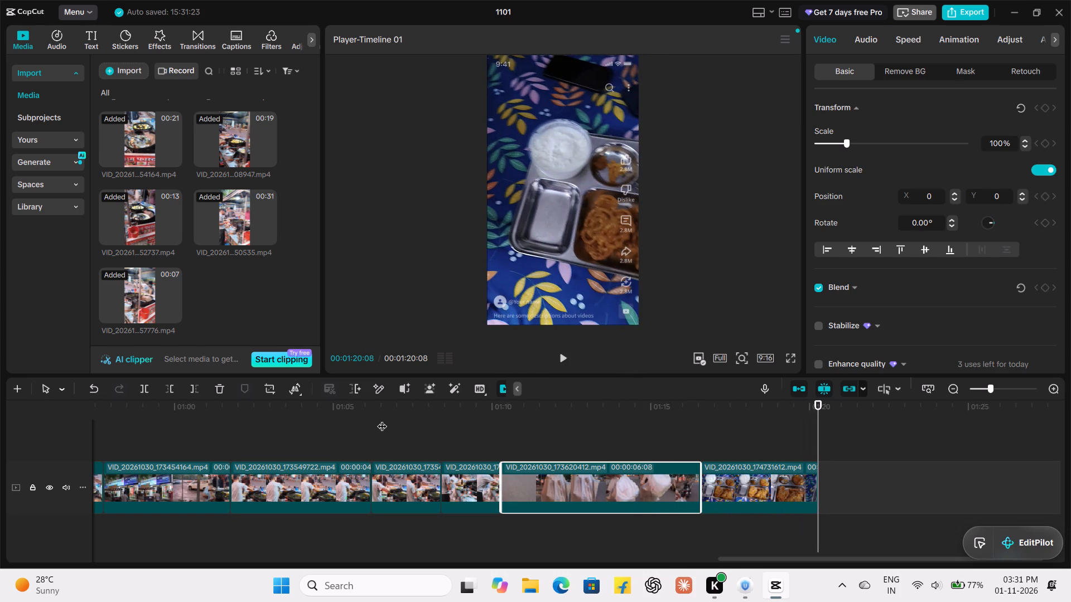
# Return to the beginning of the timeline, review the first clip, and trim away its start up to 00:00:01:03.
pyautogui.moveTo(817, 406); pyautogui.dragTo(0, 532)
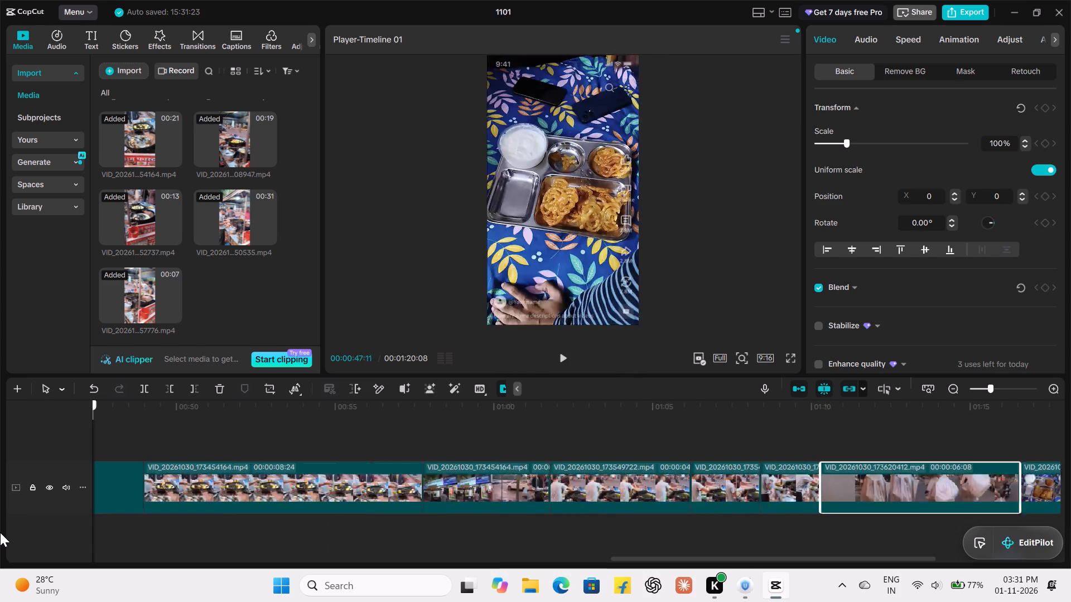
pyautogui.moveTo(0, 532); pyautogui.dragTo(0, 539)
pyautogui.click(560, 352)
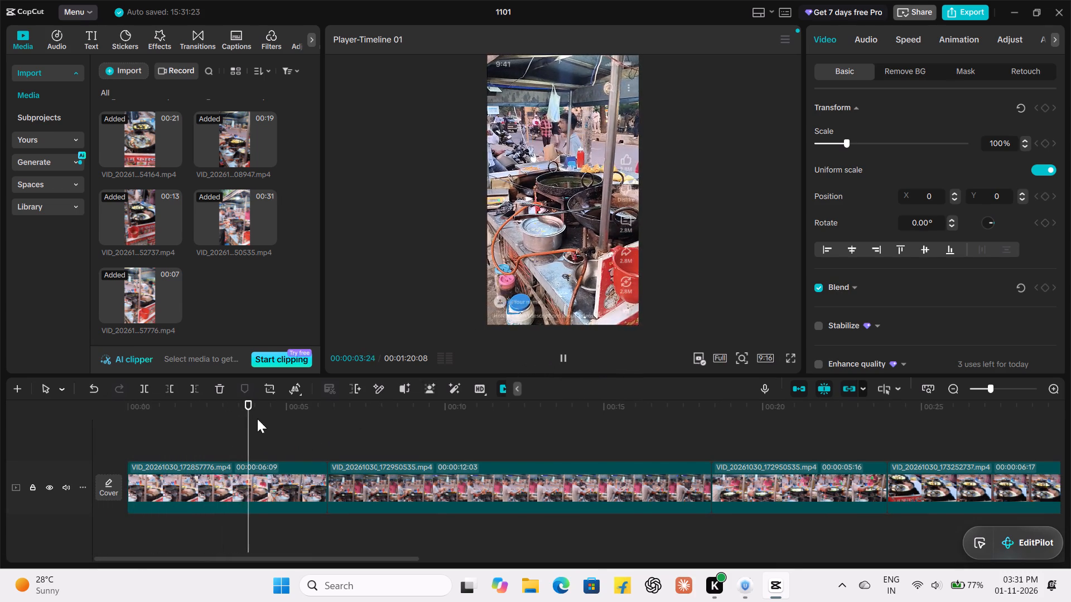
pyautogui.moveTo(254, 412); pyautogui.dragTo(116, 428)
pyautogui.click(198, 473)
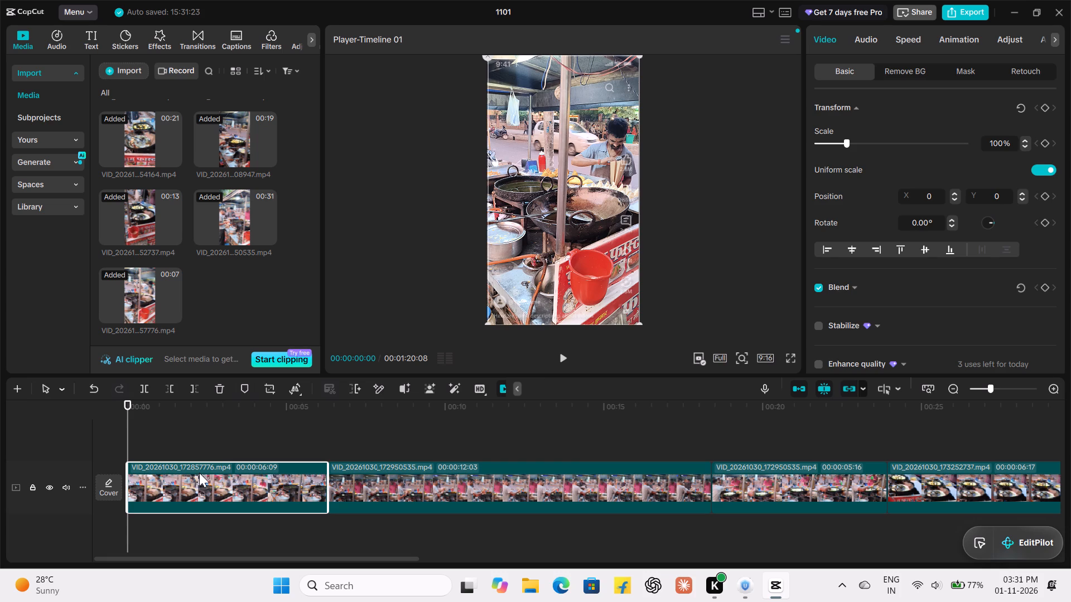
pyautogui.press('space')
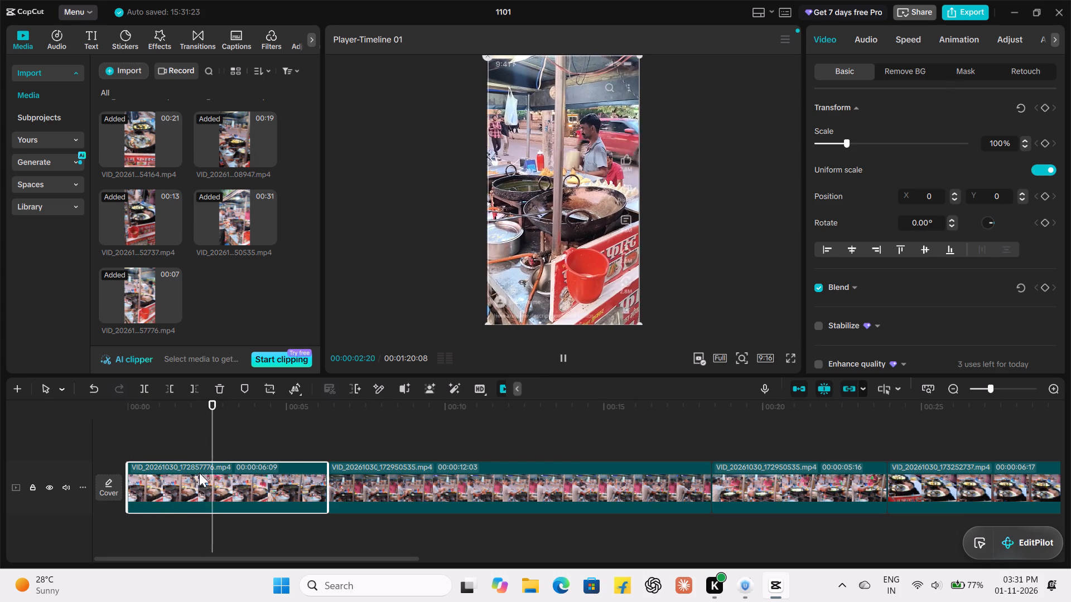
pyautogui.press('space')
pyautogui.moveTo(219, 419); pyautogui.dragTo(193, 424)
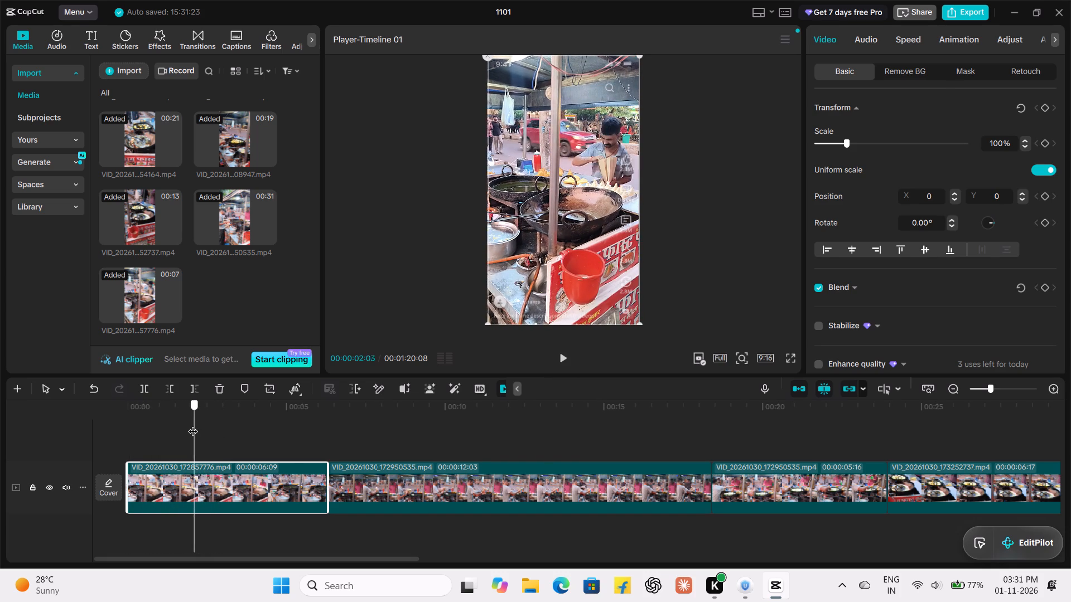
pyautogui.moveTo(193, 424); pyautogui.dragTo(158, 446)
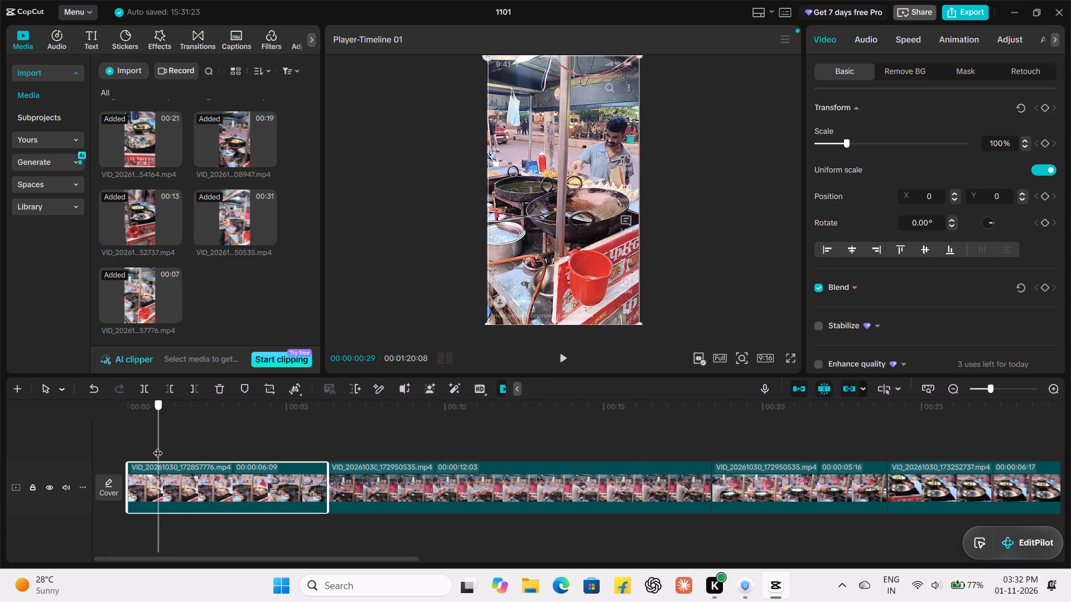
pyautogui.moveTo(158, 446); pyautogui.dragTo(166, 449)
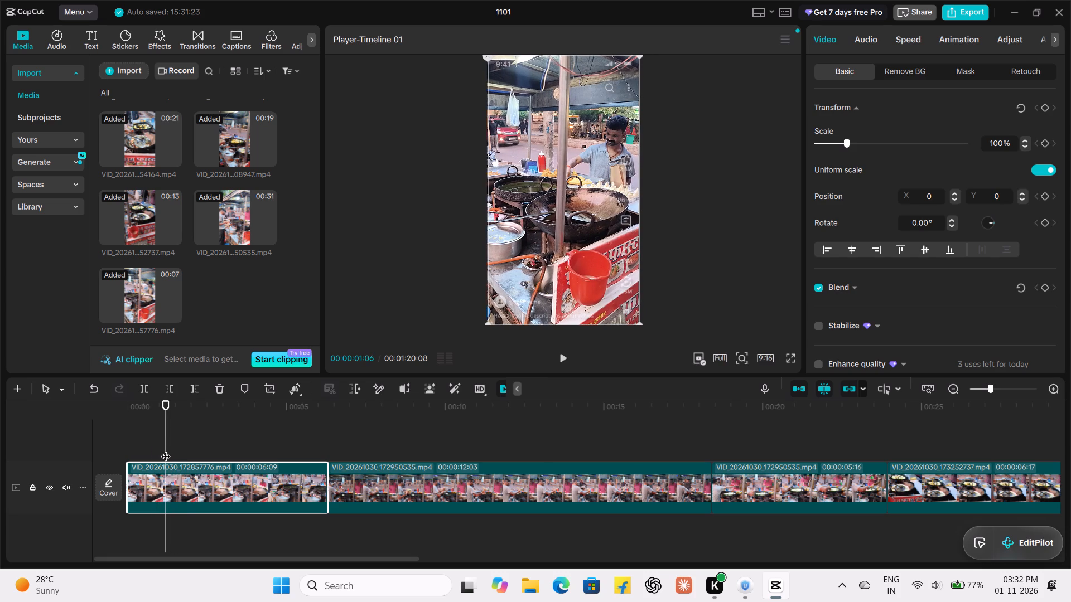
pyautogui.press('Left')
pyautogui.press('Left')
pyautogui.press('Left')
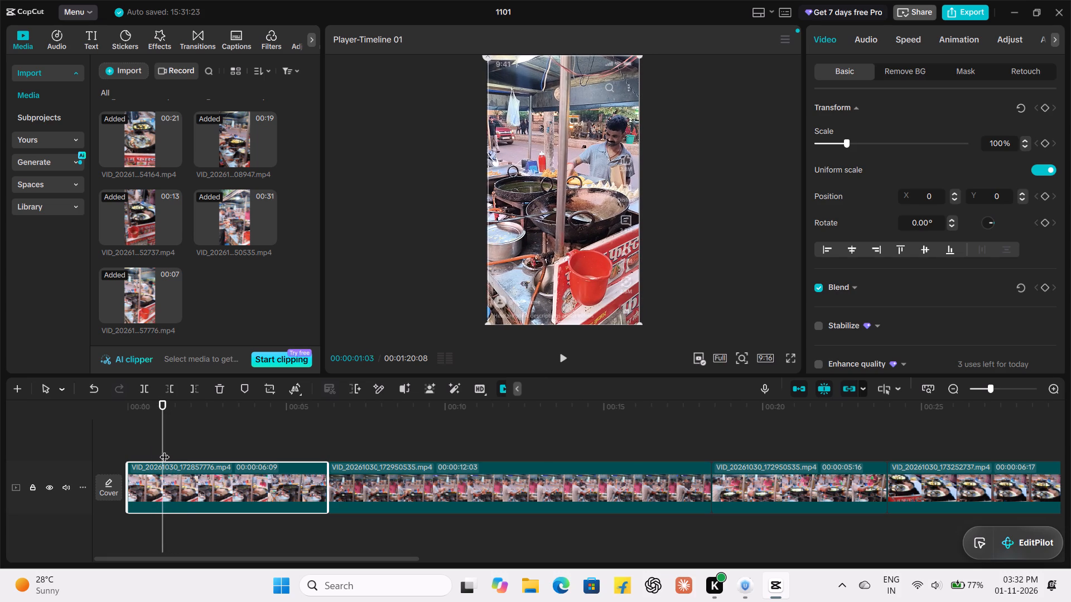
pyautogui.click(175, 385)
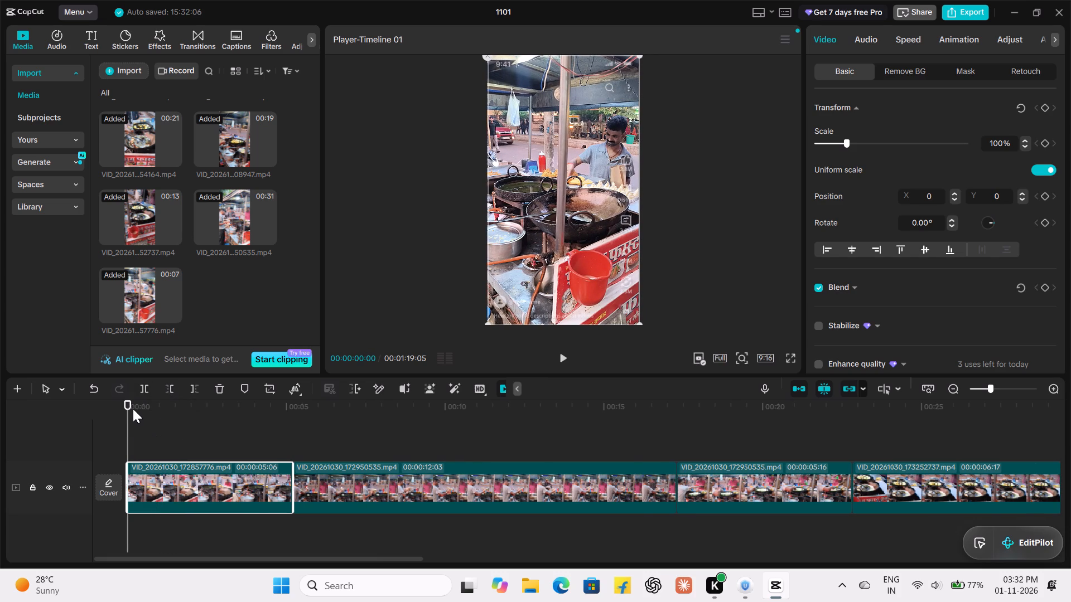
# Play the first clip and both parts of the second clip, and trim away the second clip's first part from 00:00:12:27 onward.
pyautogui.press('space')
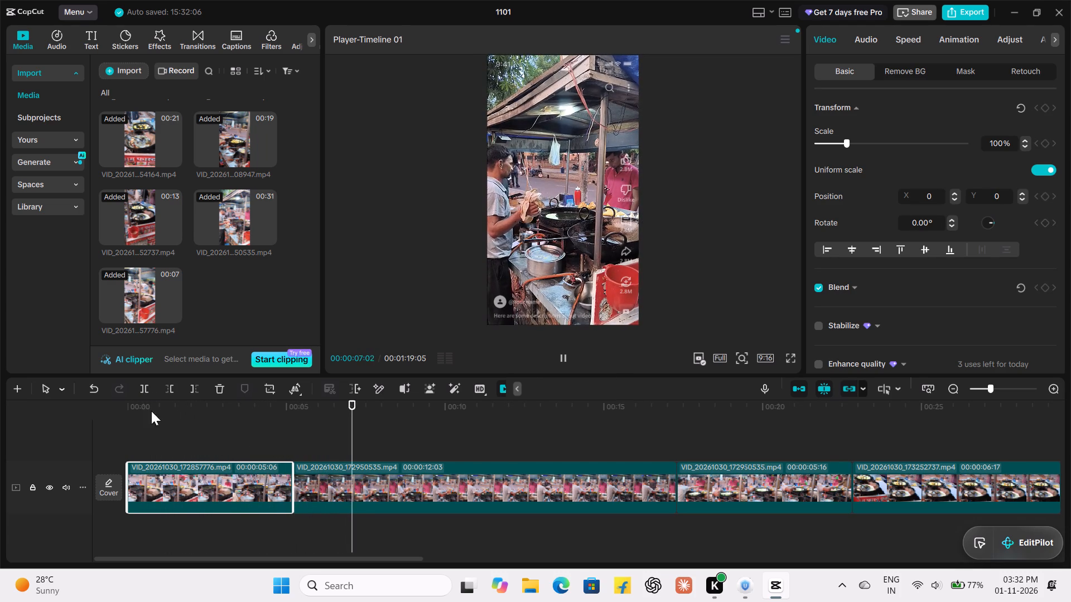
pyautogui.click(451, 479)
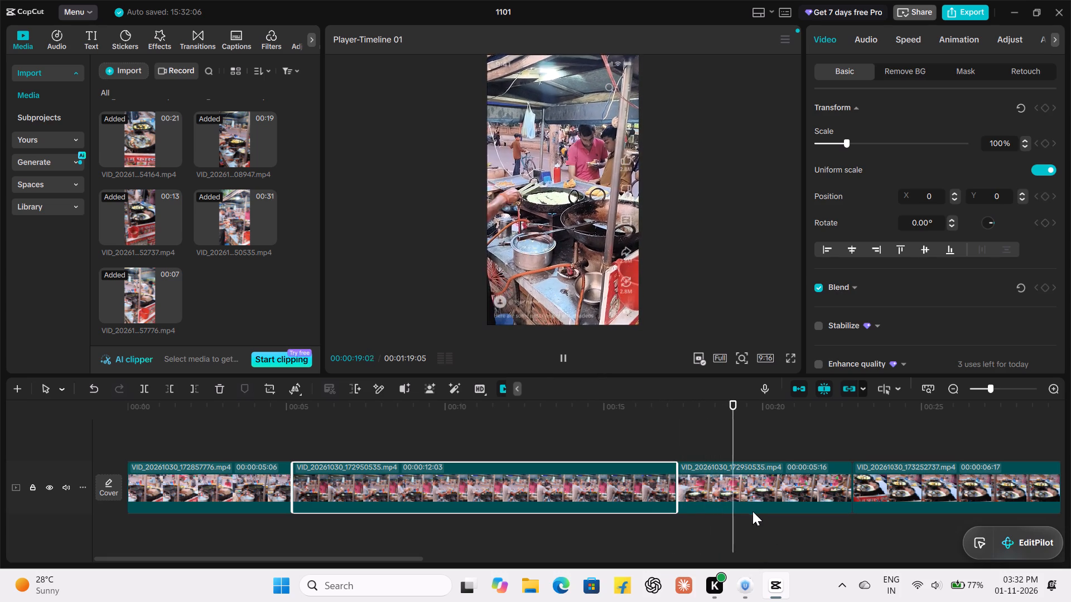
pyautogui.moveTo(755, 410); pyautogui.dragTo(251, 537)
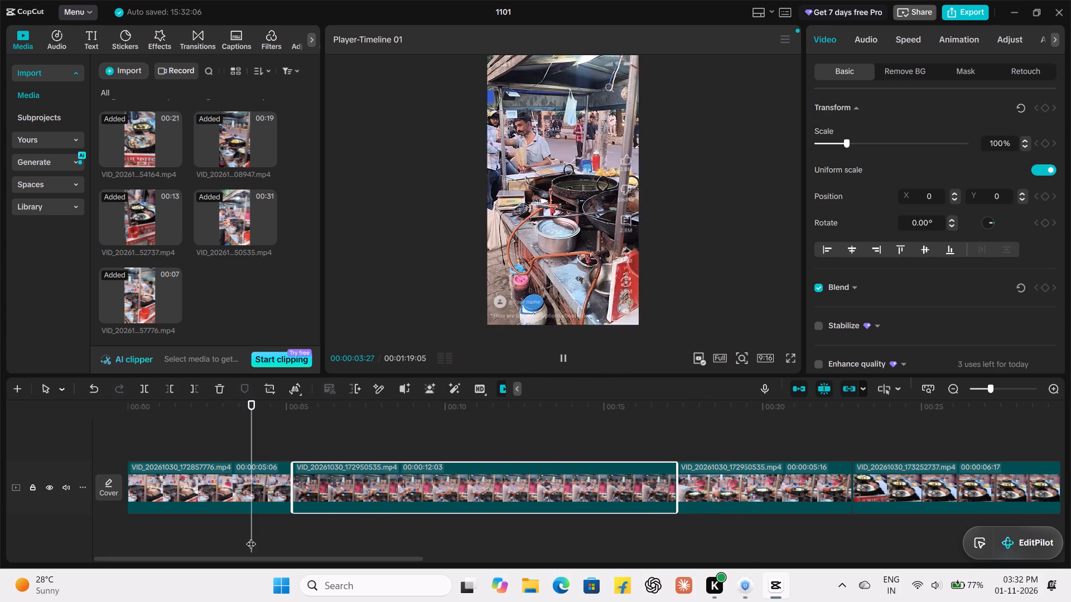
pyautogui.press('space')
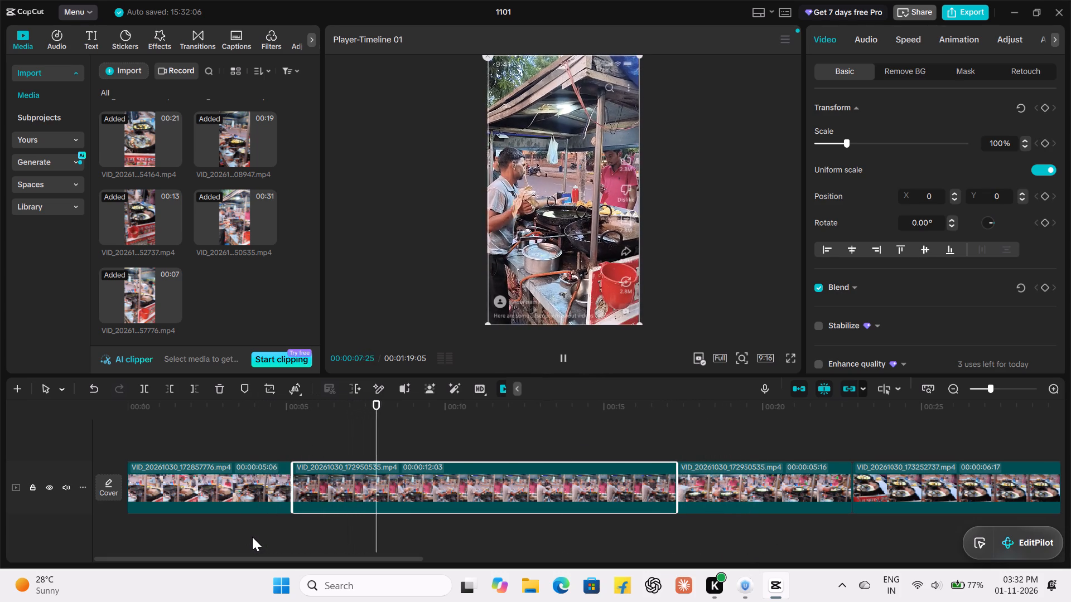
pyautogui.press('space')
pyautogui.press('space')
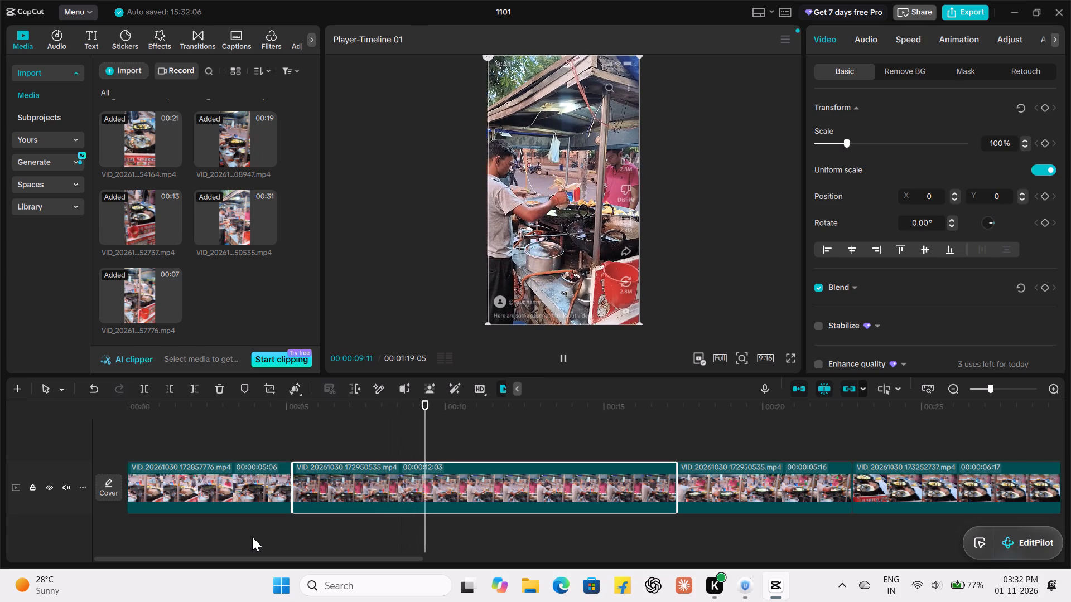
pyautogui.press('space')
pyautogui.press('space')
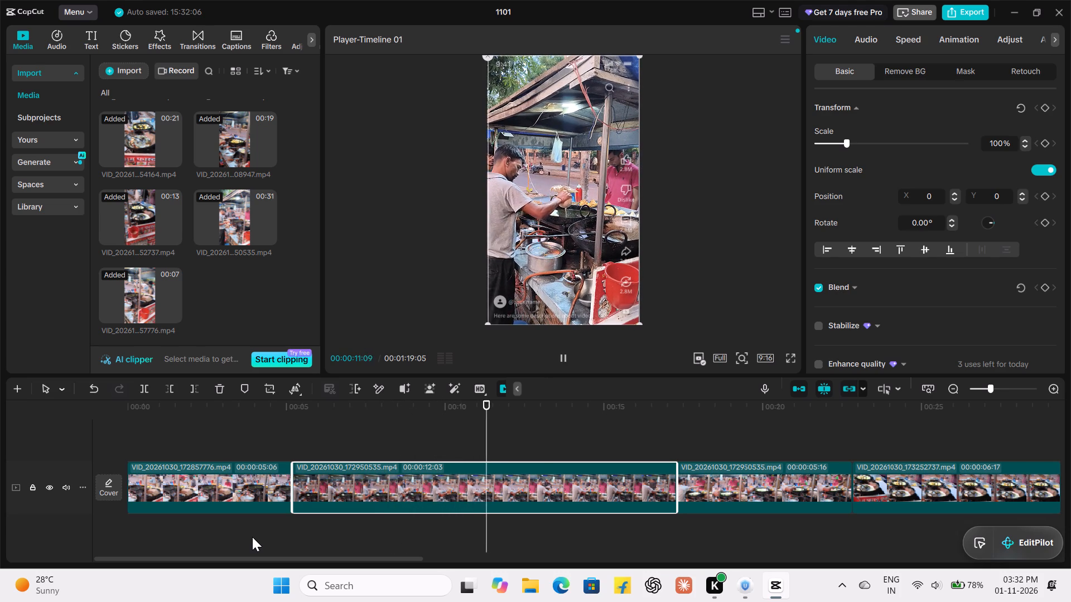
pyautogui.press('space')
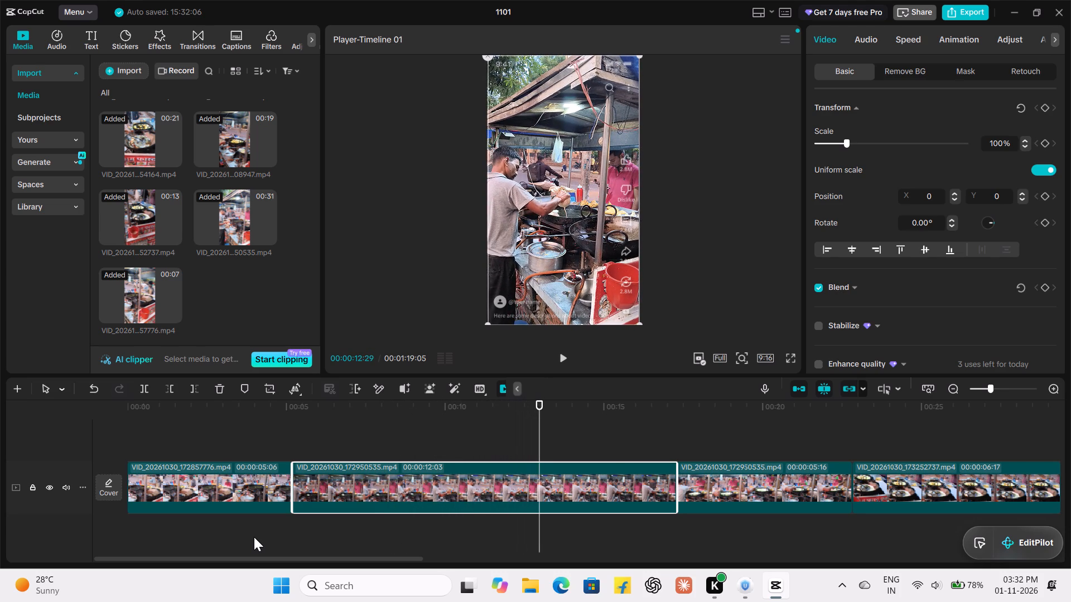
pyautogui.press('Left')
pyautogui.press('Left')
pyautogui.press('Left')
pyautogui.press('Left')
pyautogui.press('Right')
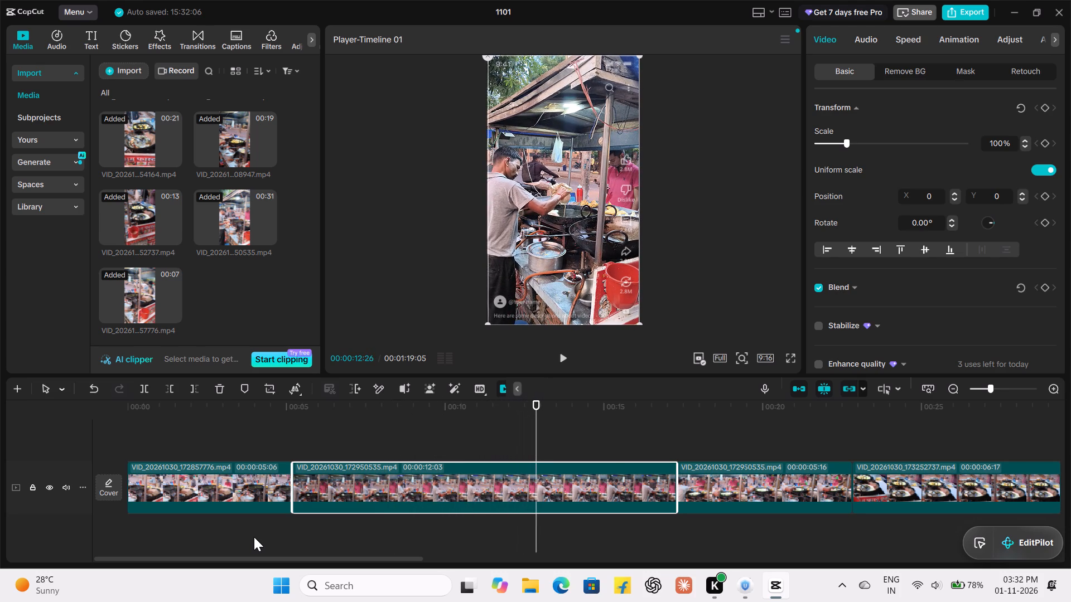
pyautogui.press('Right')
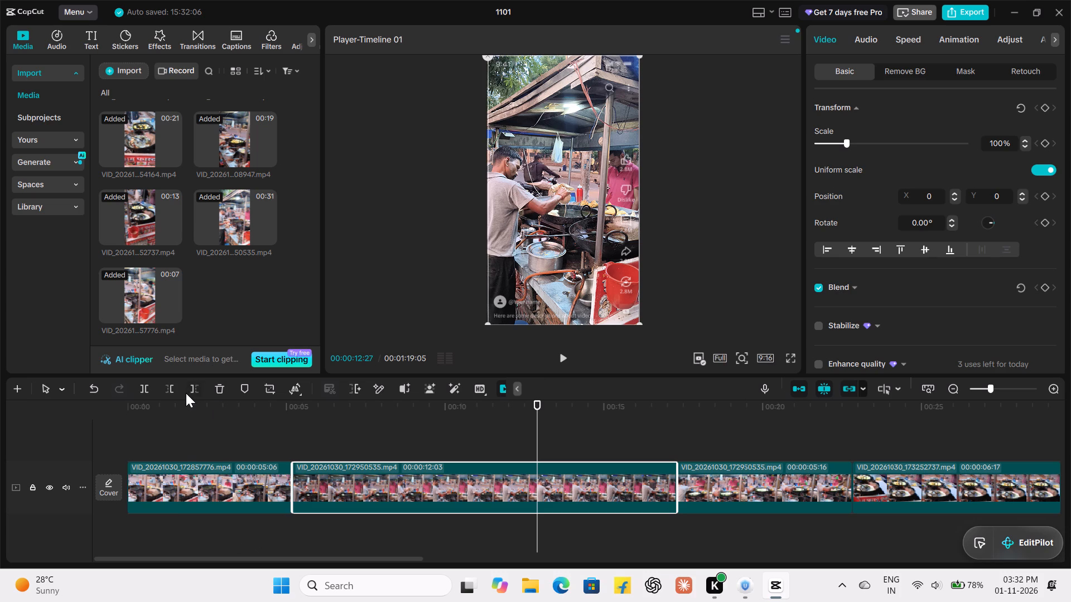
pyautogui.click(190, 391)
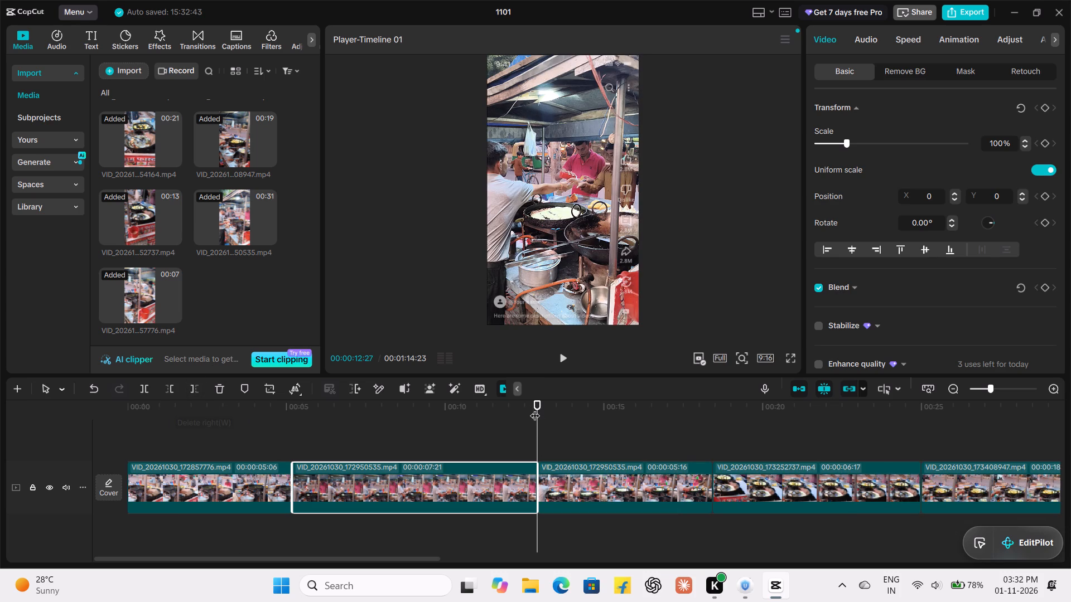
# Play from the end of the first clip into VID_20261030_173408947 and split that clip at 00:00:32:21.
pyautogui.moveTo(536, 411); pyautogui.dragTo(276, 465)
pyautogui.press('space')
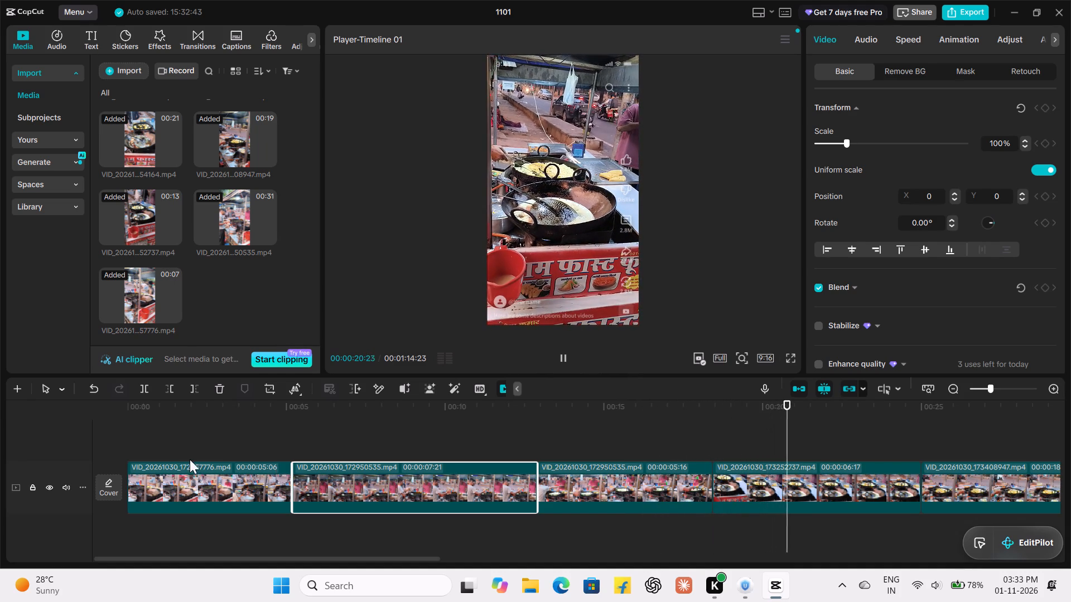
pyautogui.hscroll(-1, 643, 522)
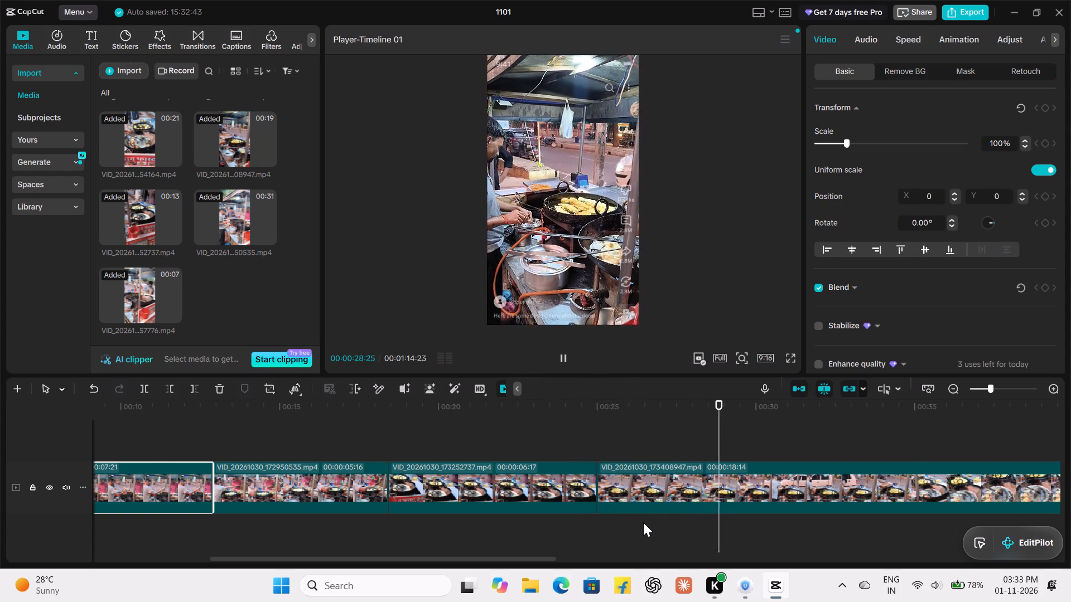
pyautogui.hscroll(-1, 643, 522)
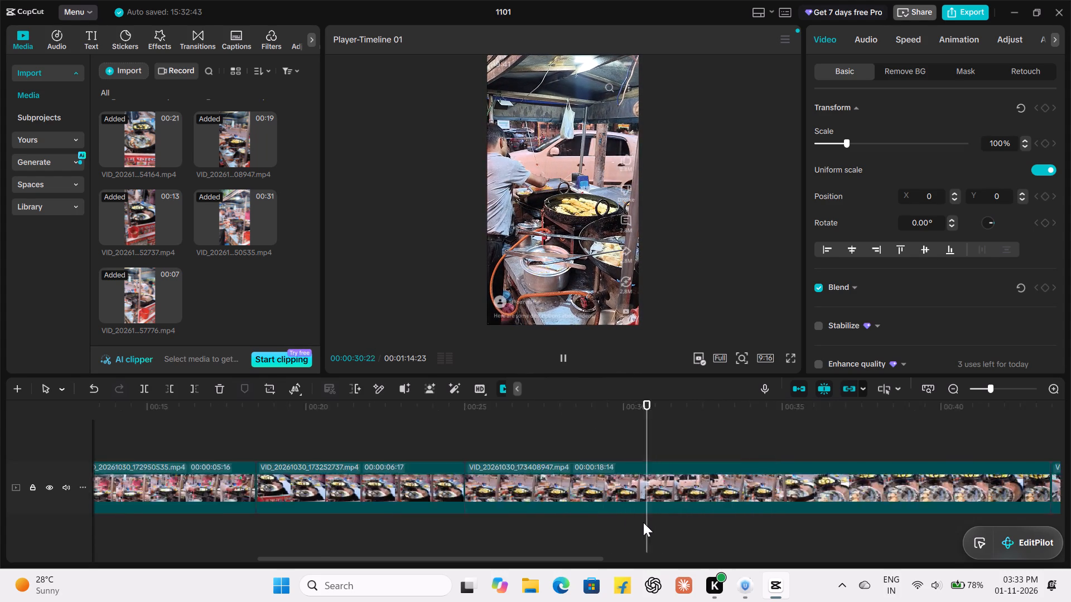
pyautogui.hscroll(-1, 643, 522)
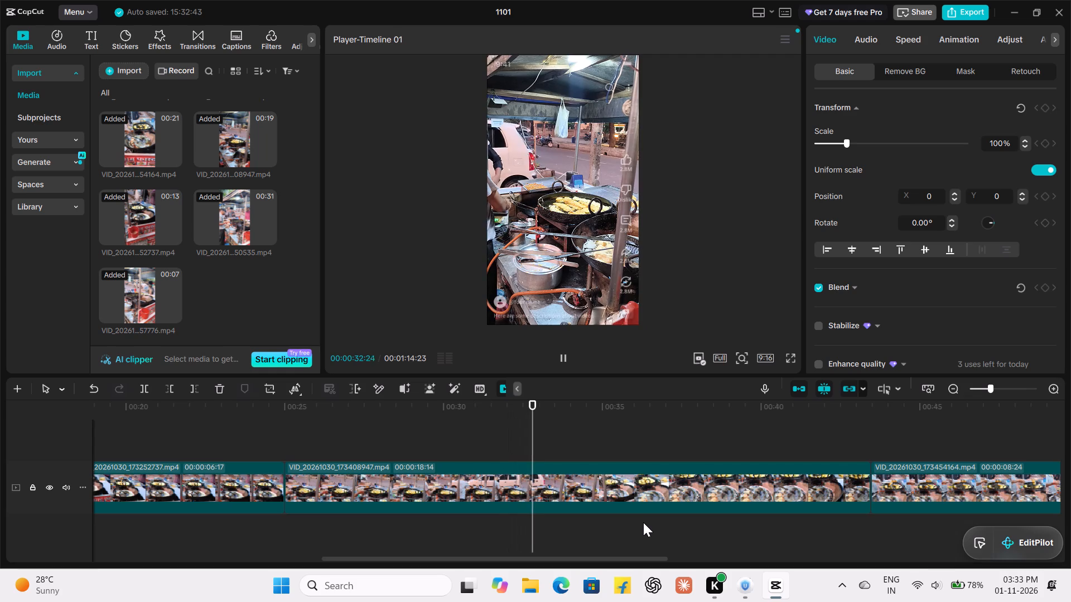
pyautogui.press('space')
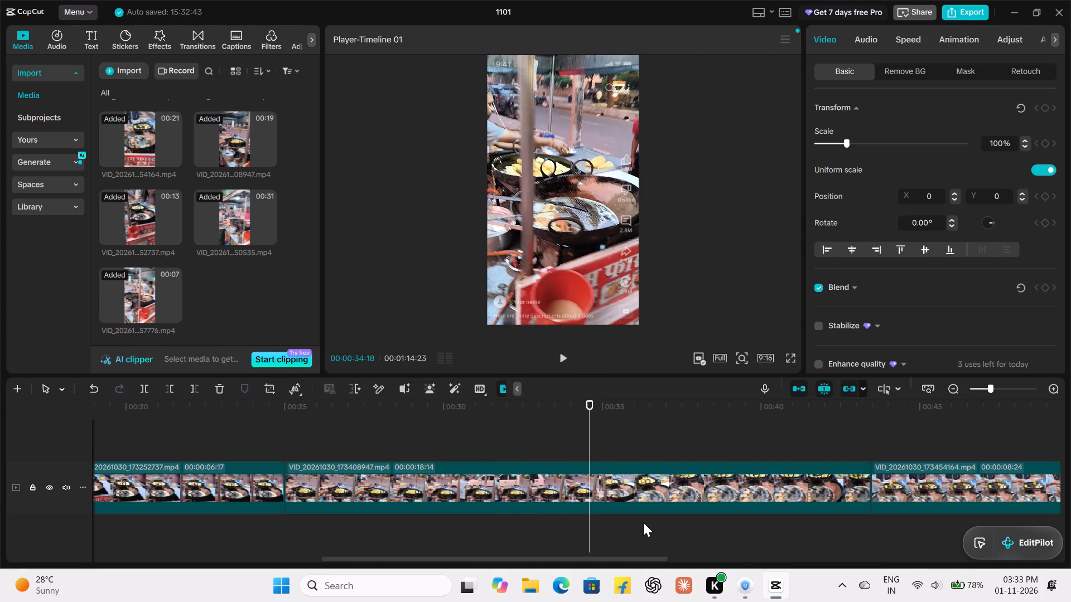
pyautogui.press('Left')
pyautogui.press('Left')
pyautogui.press('Left')
pyautogui.press('Left')
pyautogui.press('Left')
pyautogui.press('Left')
pyautogui.press('Left')
pyautogui.press('Left')
pyautogui.press('Left')
pyautogui.press('Left')
pyautogui.press('Left')
pyautogui.press('Left')
pyautogui.press('Left')
pyautogui.press('Left')
pyautogui.press('Left')
pyautogui.press('Left')
pyautogui.press('Left')
pyautogui.press('Left')
pyautogui.press('Left')
pyautogui.press('Left')
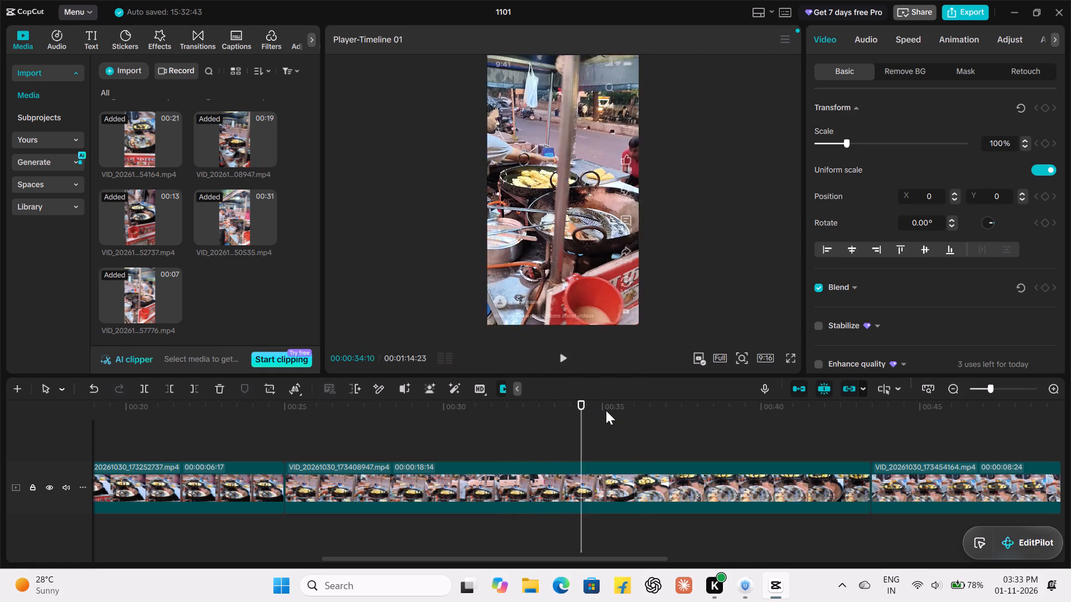
pyautogui.press('Left')
pyautogui.press('Left')
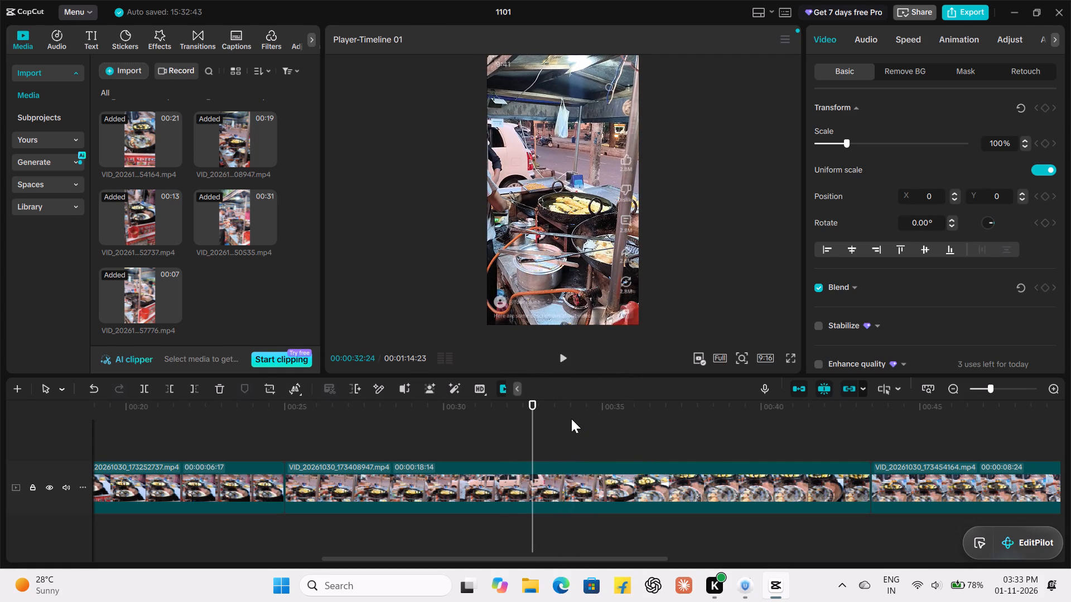
pyautogui.press('Left')
pyautogui.press('Left')
pyautogui.press('Left')
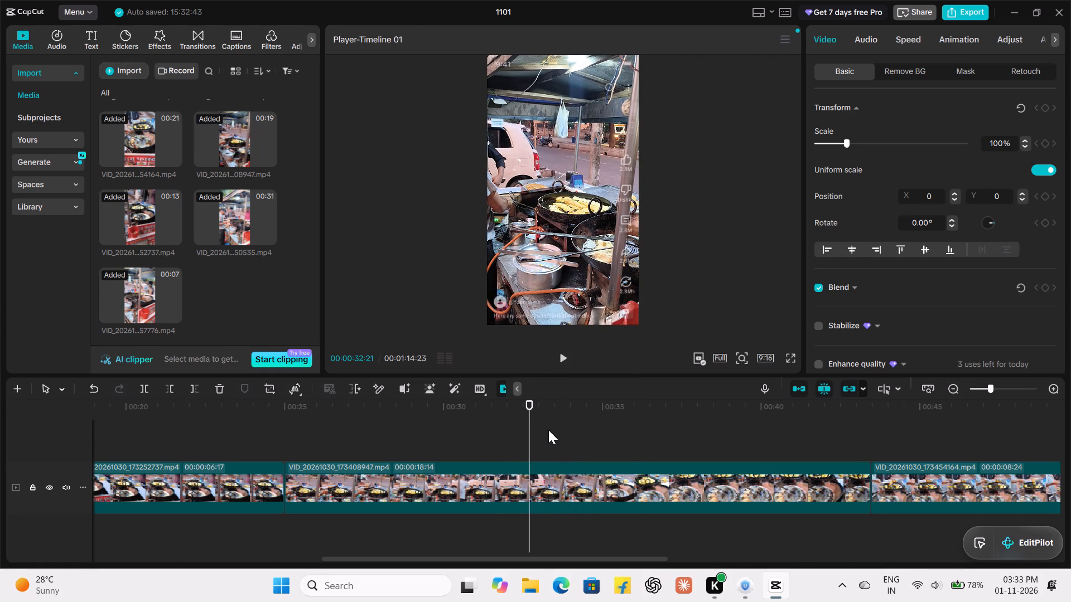
pyautogui.click(561, 476)
pyautogui.press('Left')
pyautogui.press('Left')
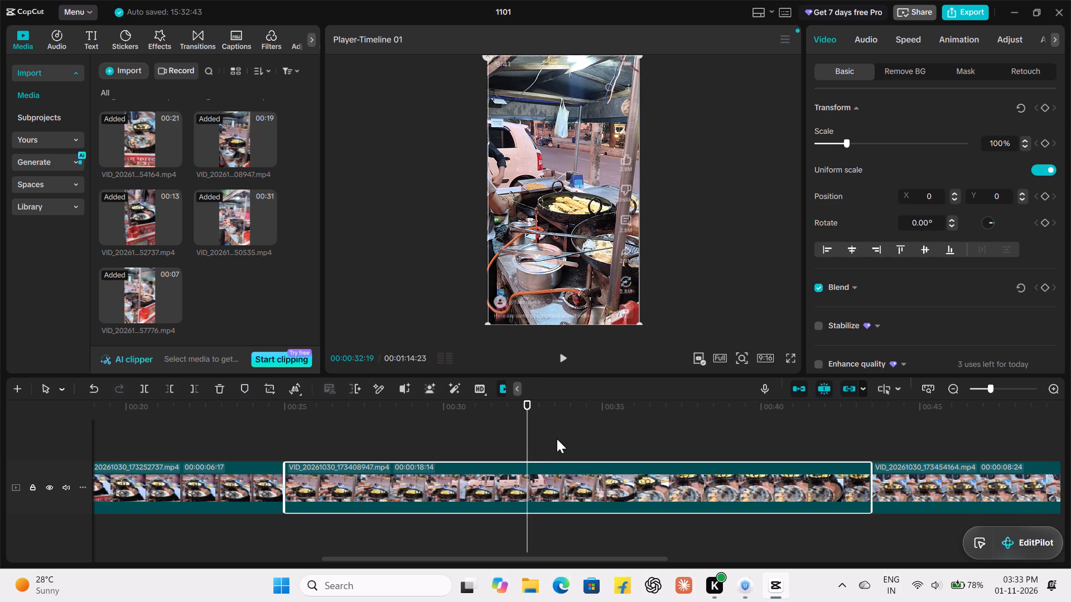
pyautogui.press('Right')
pyautogui.press('Right')
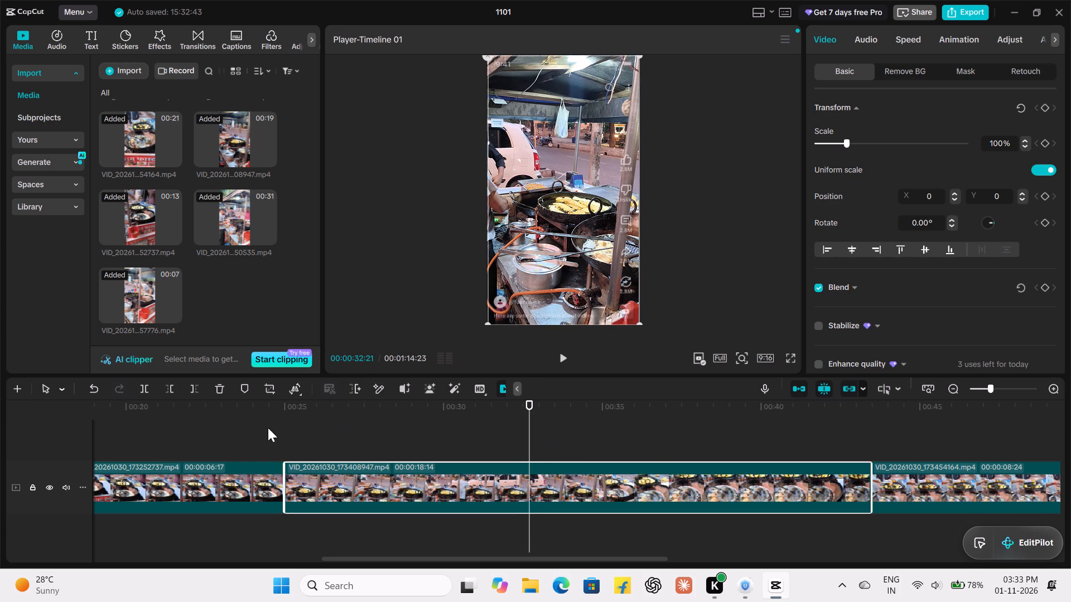
pyautogui.click(143, 387)
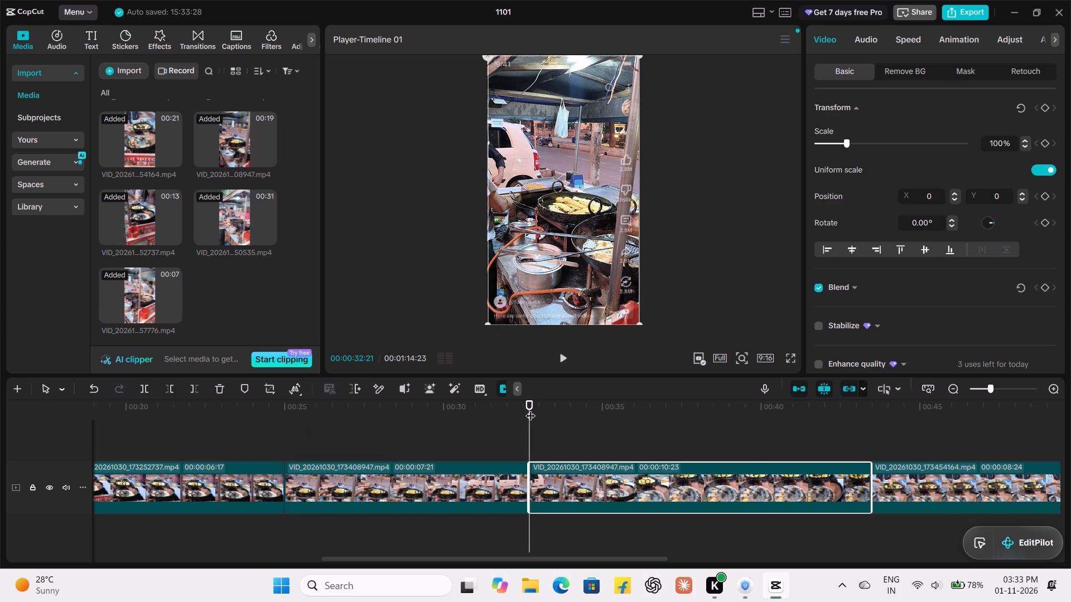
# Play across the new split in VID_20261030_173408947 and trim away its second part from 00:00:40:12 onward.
pyautogui.moveTo(530, 409); pyautogui.dragTo(247, 480)
pyautogui.press('space')
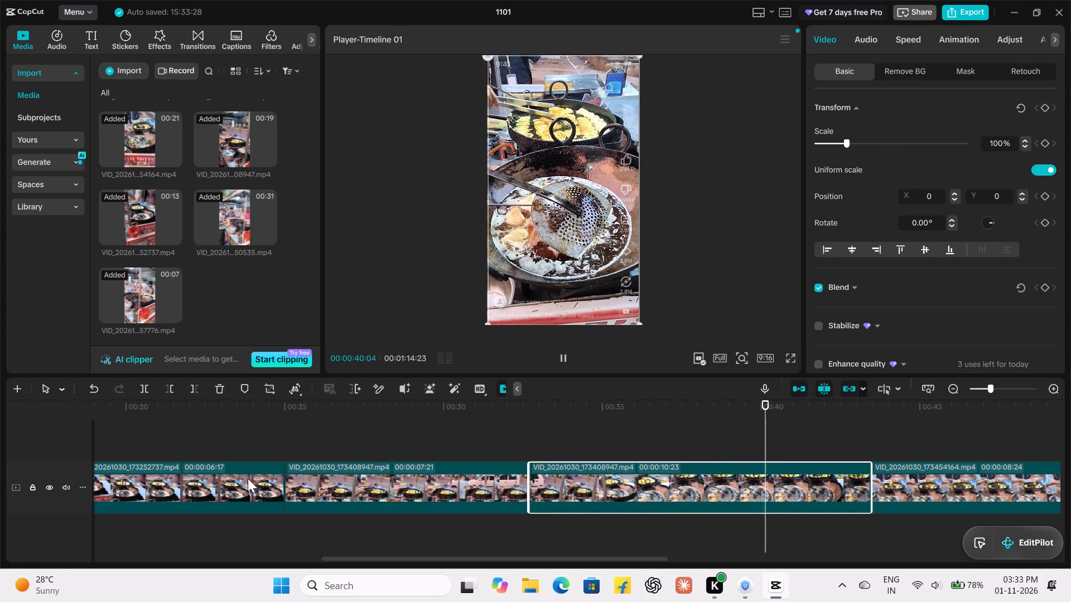
pyautogui.press('space')
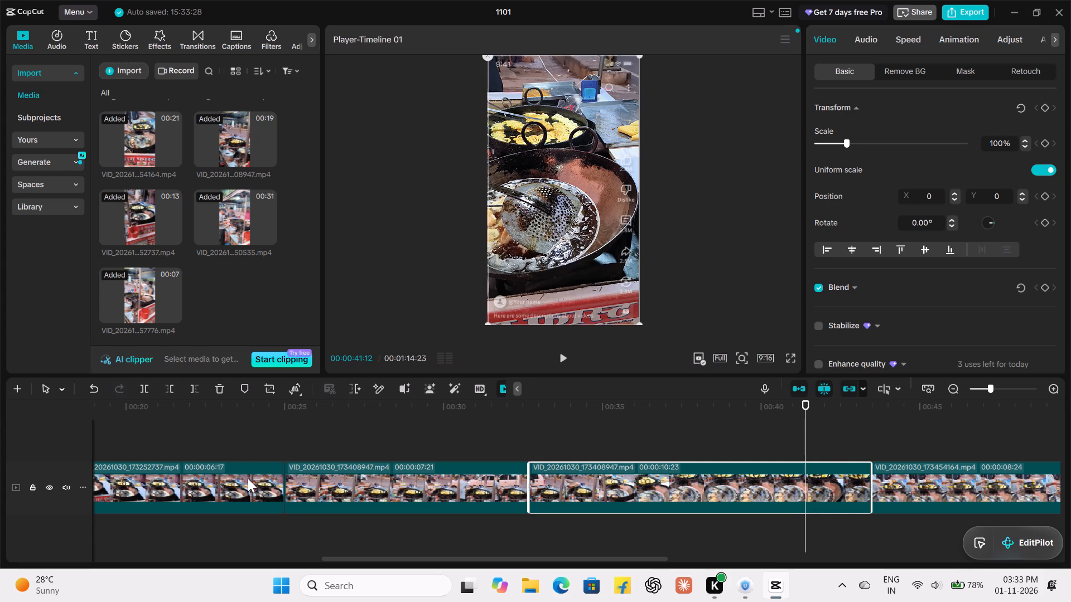
pyautogui.press('Left')
pyautogui.press('Left')
pyautogui.press('Left')
pyautogui.press('Left')
pyautogui.press('Left')
pyautogui.press('Left')
pyautogui.press('Left')
pyautogui.press('Left')
pyautogui.press('Left')
pyautogui.press('Left')
pyautogui.press('Left')
pyautogui.press('Left')
pyautogui.press('Left')
pyautogui.press('Left')
pyautogui.press('Left')
pyautogui.press('Left')
pyautogui.press('Left')
pyautogui.press('Left')
pyautogui.press('Left')
pyautogui.press('Left')
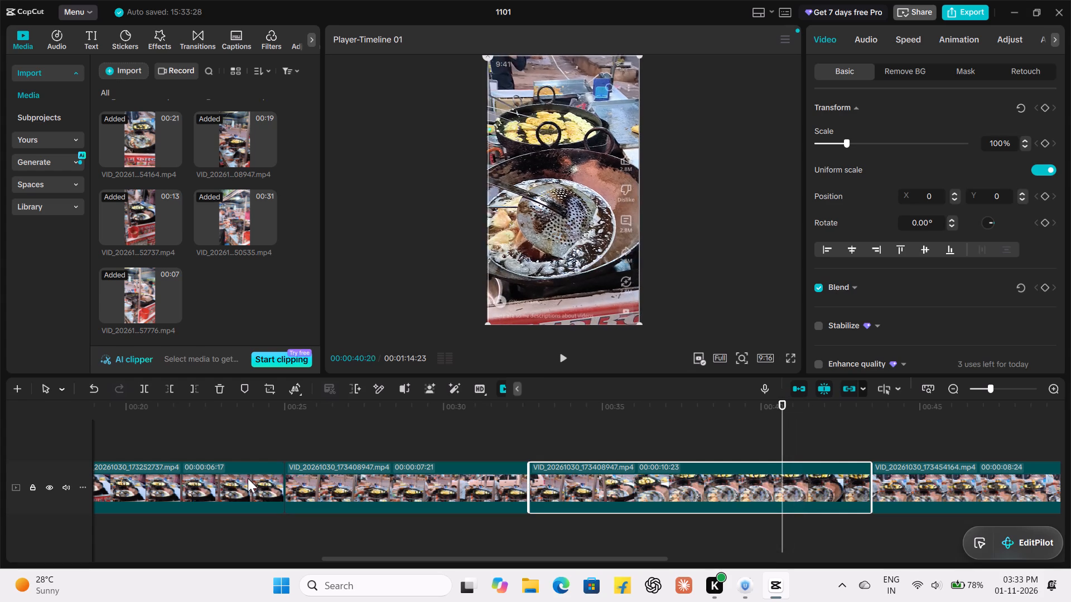
pyautogui.press('Left')
pyautogui.press('Left')
pyautogui.press('Left')
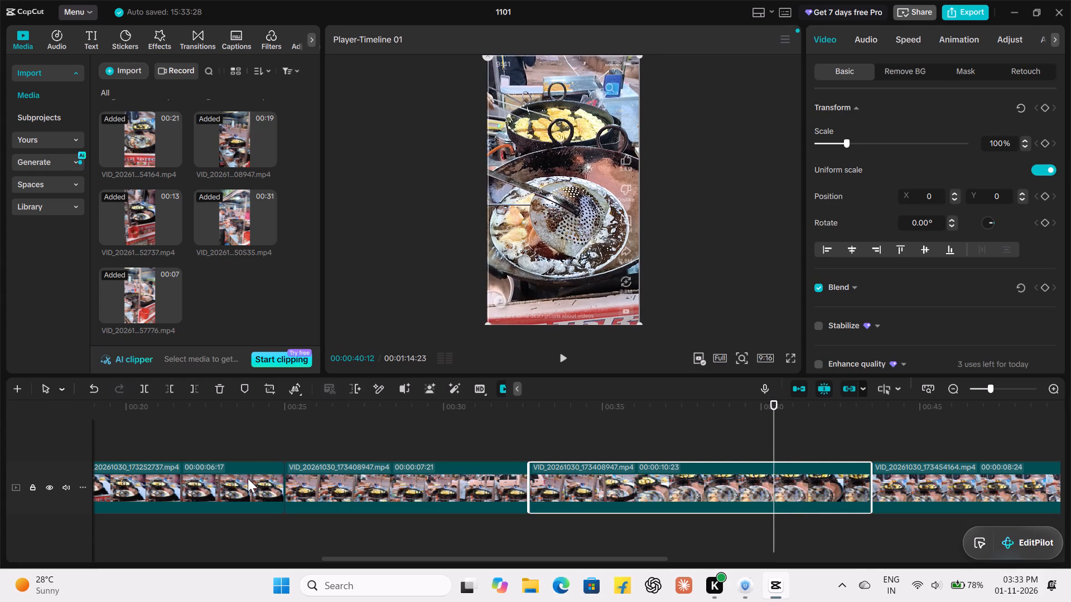
pyautogui.click(194, 387)
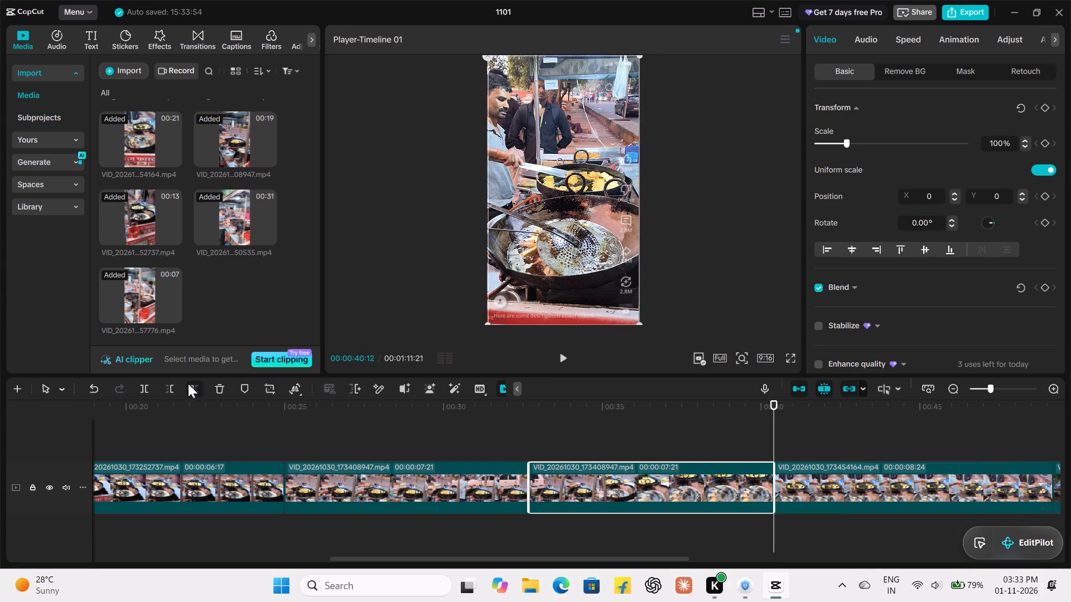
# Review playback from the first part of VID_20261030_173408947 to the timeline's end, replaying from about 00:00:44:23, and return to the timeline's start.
pyautogui.moveTo(772, 405); pyautogui.dragTo(591, 397)
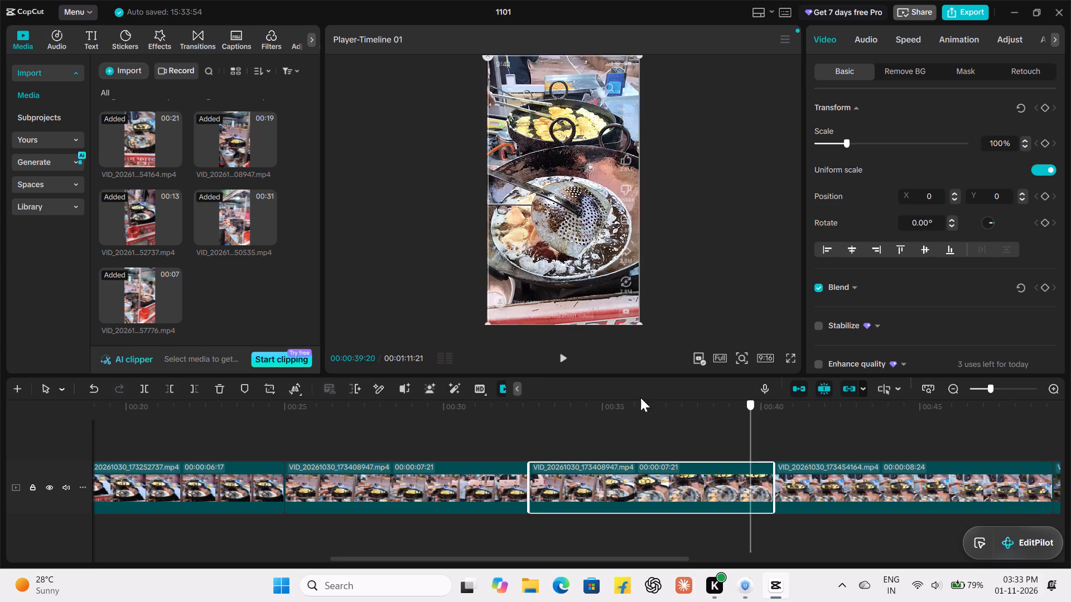
pyautogui.moveTo(591, 397); pyautogui.dragTo(455, 414)
pyautogui.press('space')
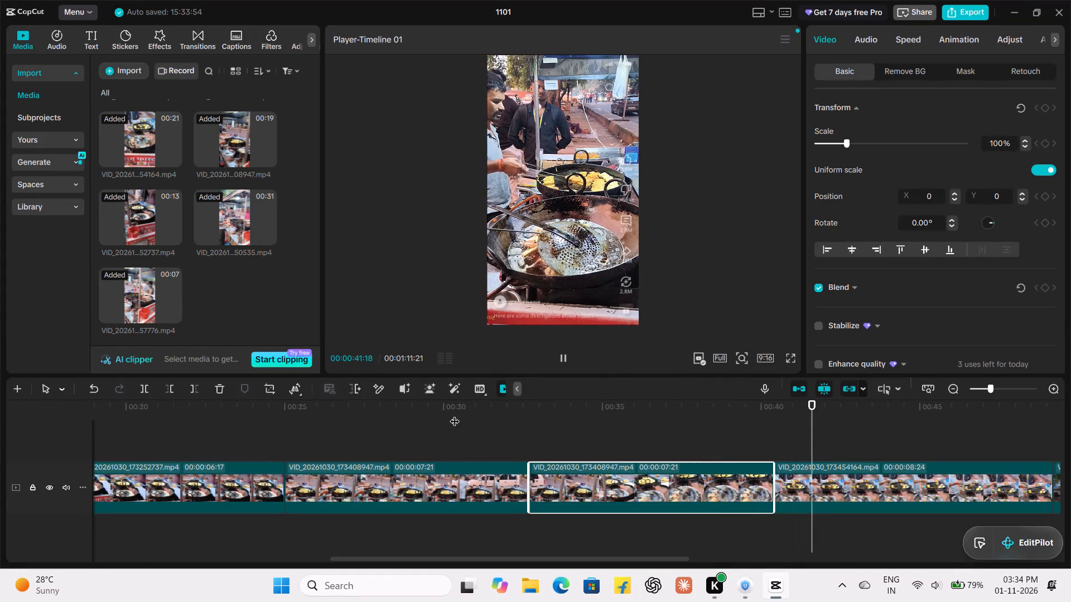
pyautogui.hscroll(-2, 747, 509)
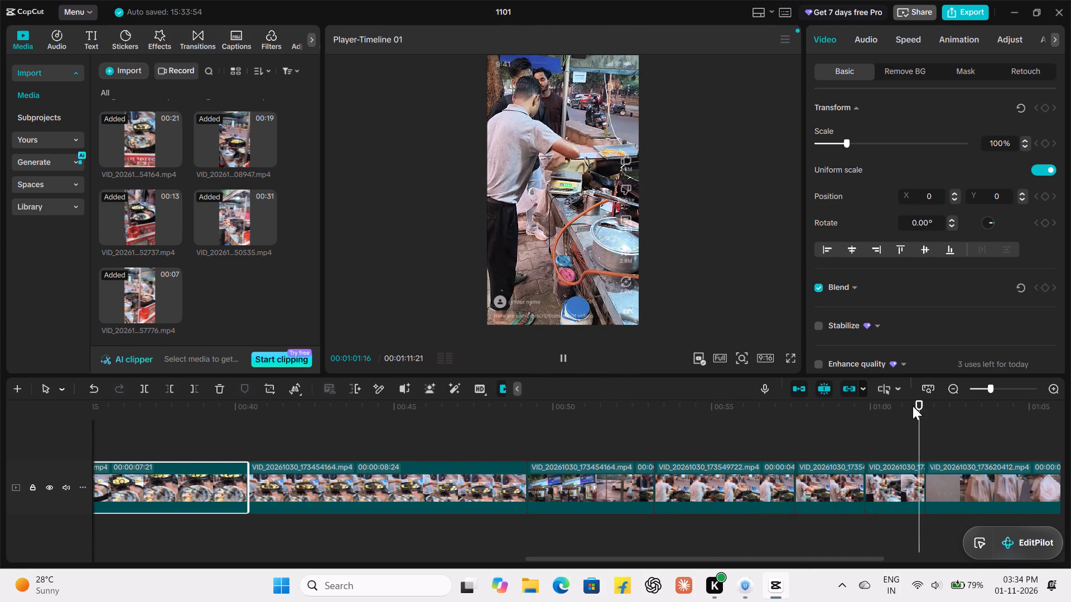
pyautogui.moveTo(932, 401); pyautogui.dragTo(387, 499)
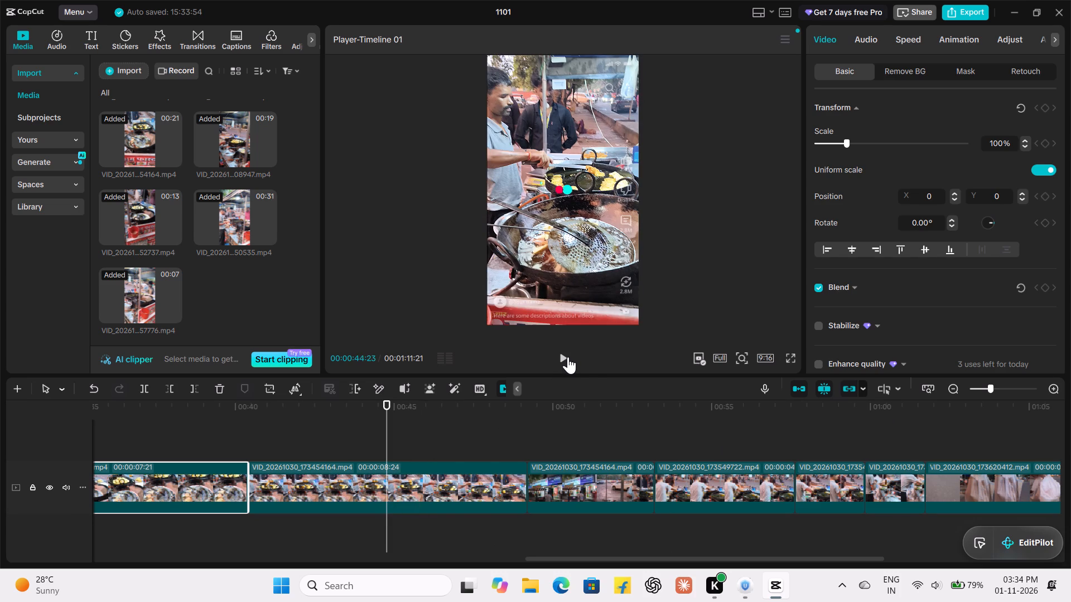
pyautogui.click(567, 357)
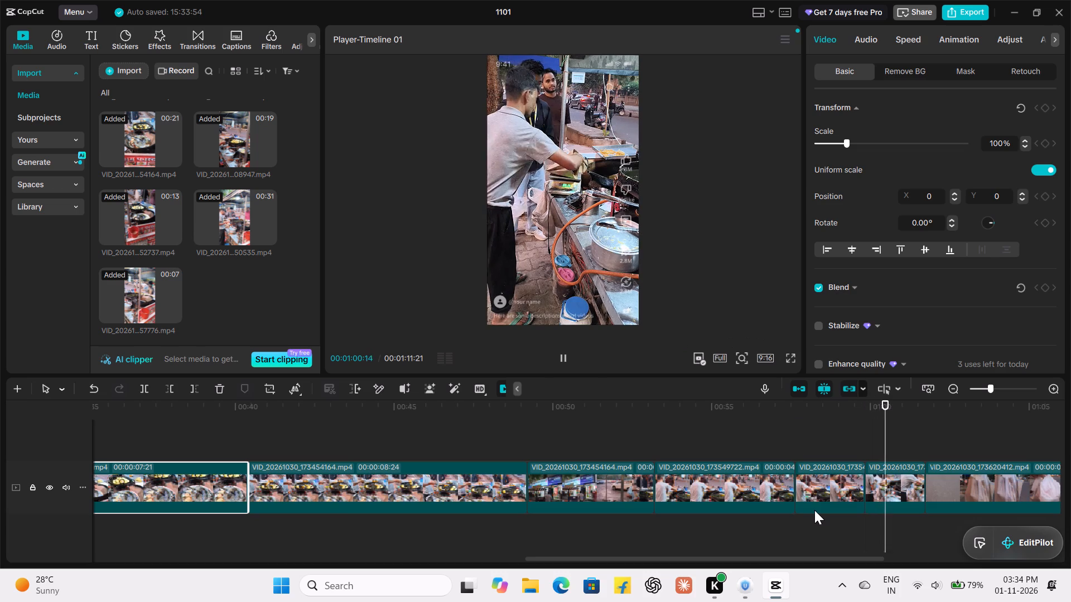
pyautogui.hscroll(-2, 814, 510)
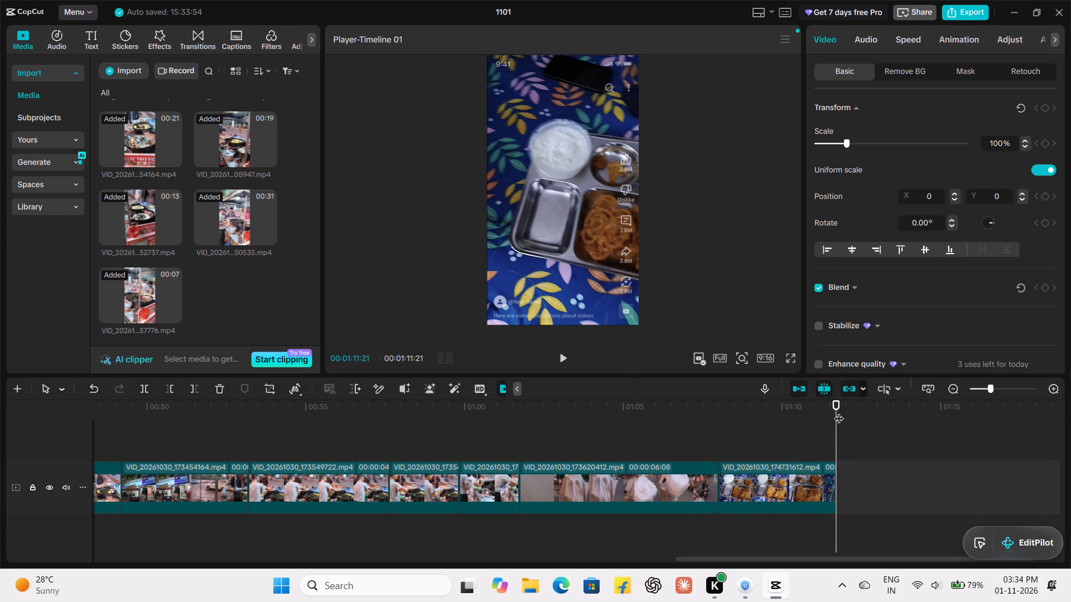
pyautogui.moveTo(839, 411); pyautogui.dragTo(0, 584)
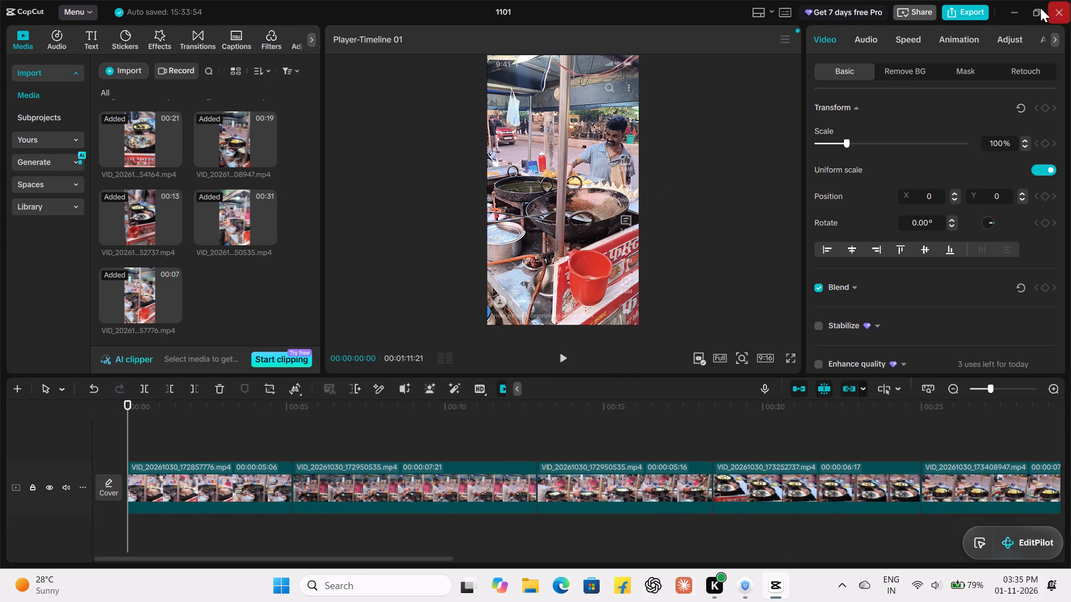